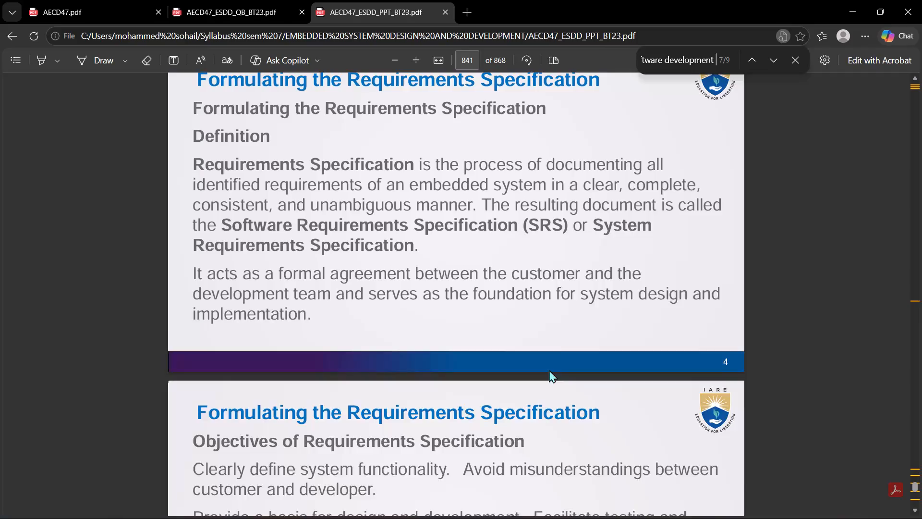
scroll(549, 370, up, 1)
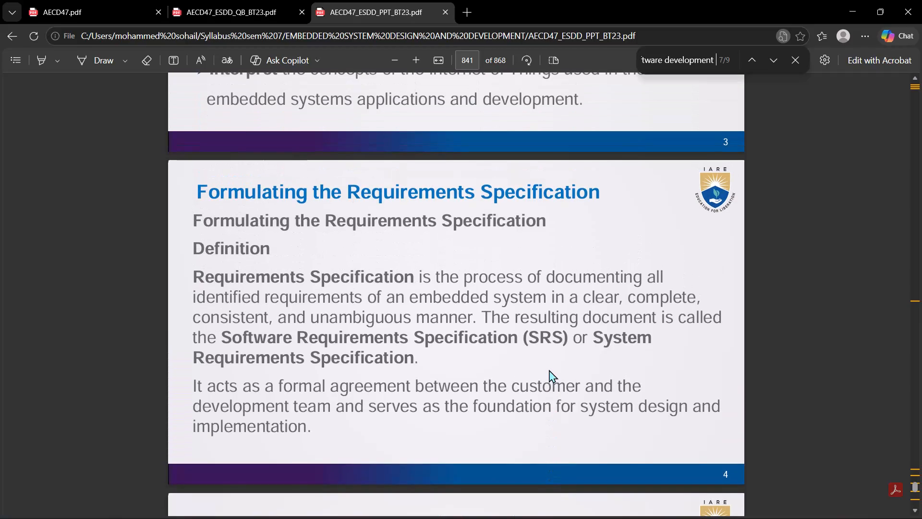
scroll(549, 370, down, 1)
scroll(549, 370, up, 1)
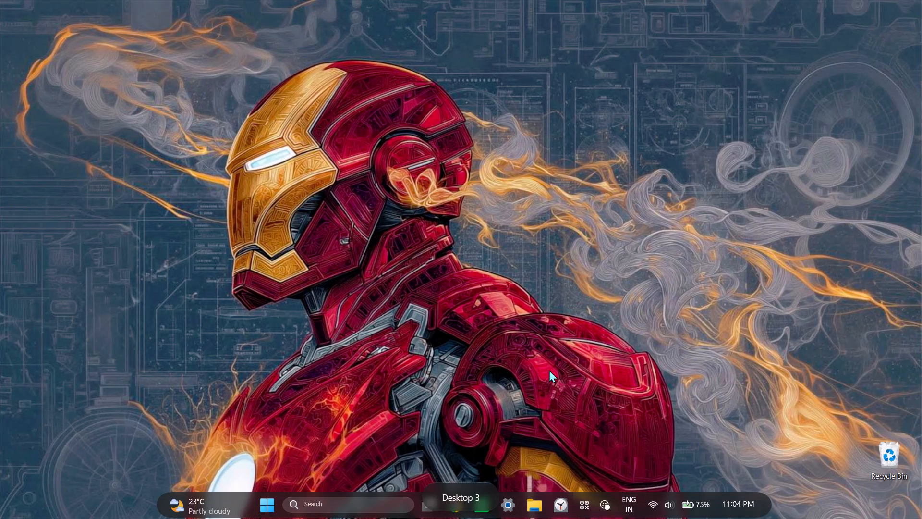
Launch DaVinci Resolve and open the existing project pb.
click(341, 507)
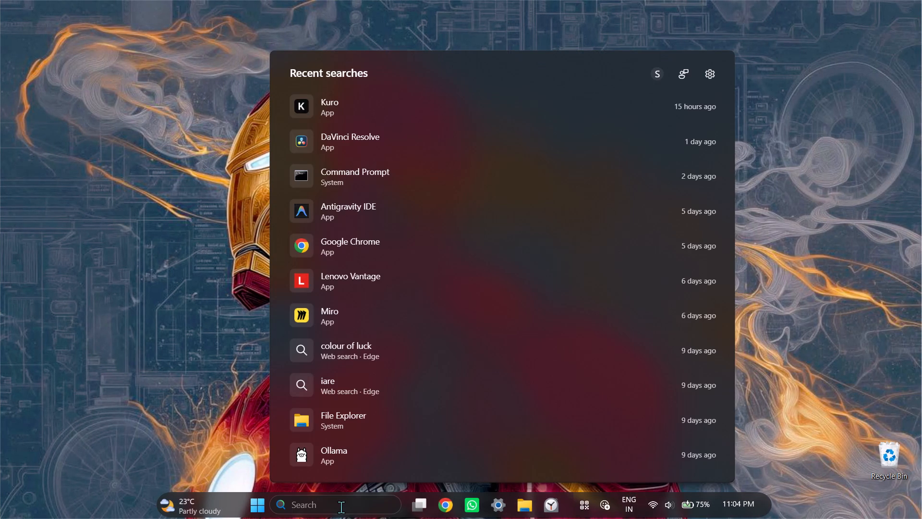
text(davin)
key(Return)
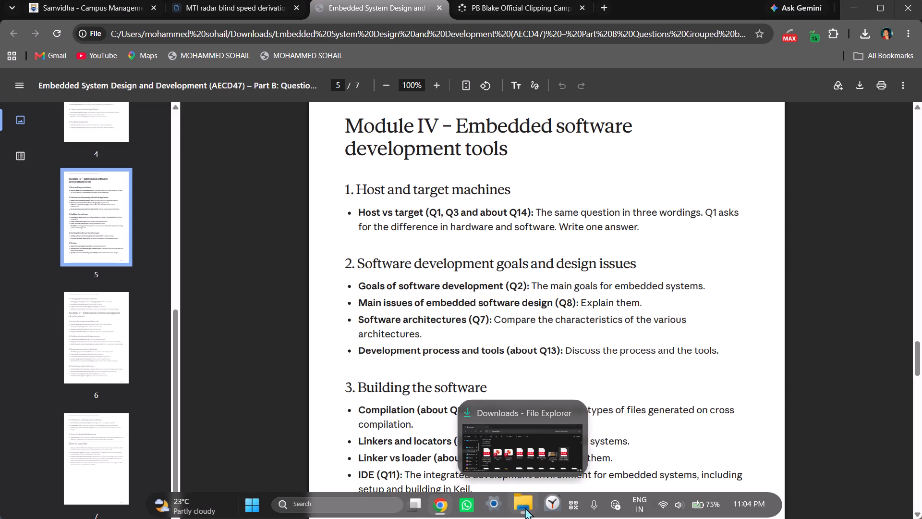
click(525, 507)
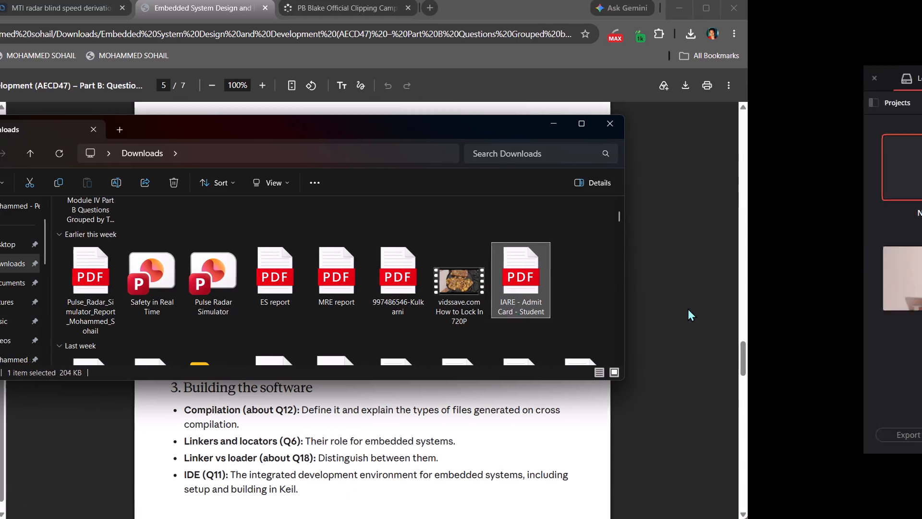
double_click(339, 179)
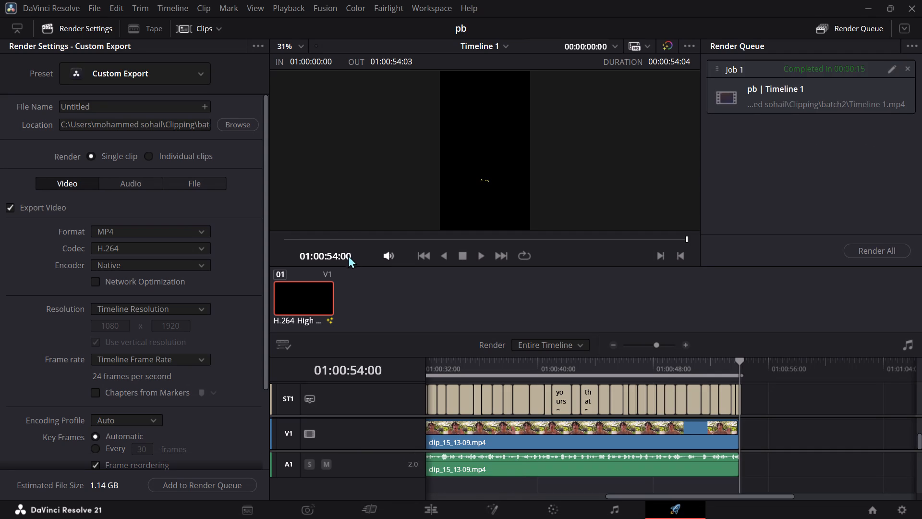
Delete the existing Timeline 1 from the pb project's media pool on the Cut page.
click(444, 516)
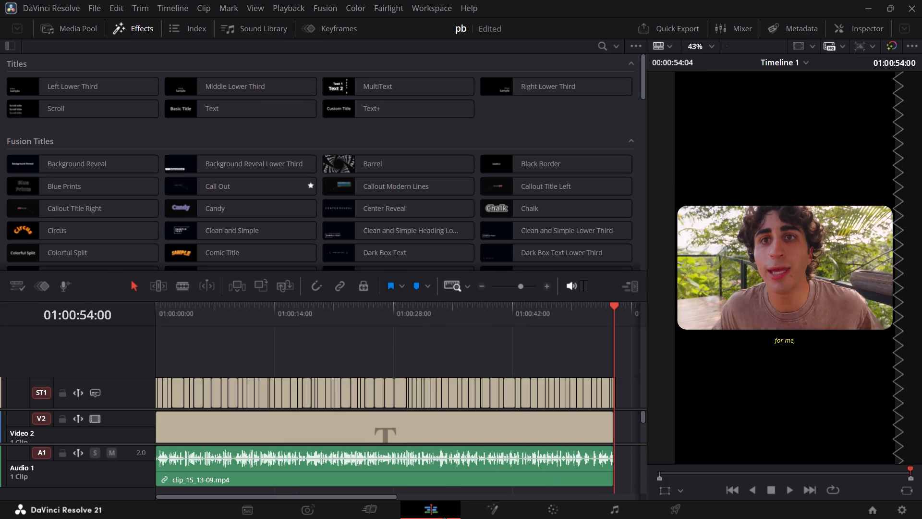
click(370, 509)
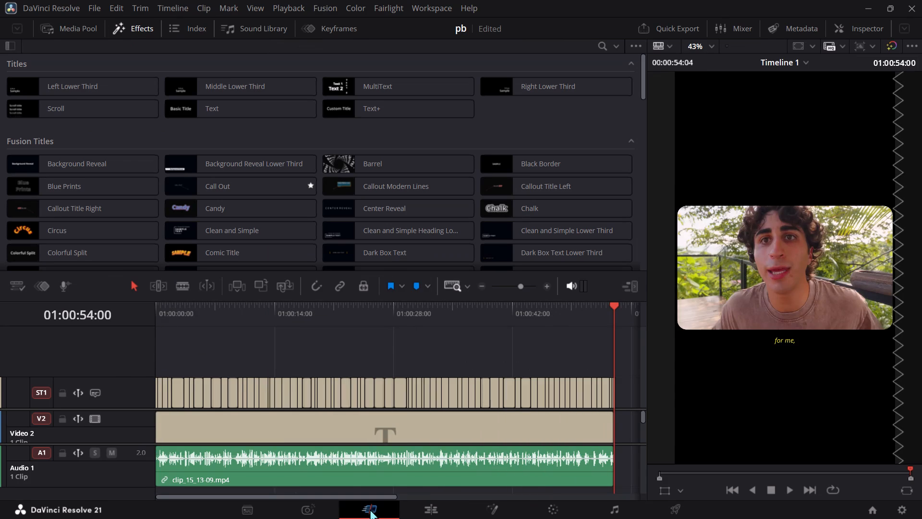
scroll(281, 432, right, 1)
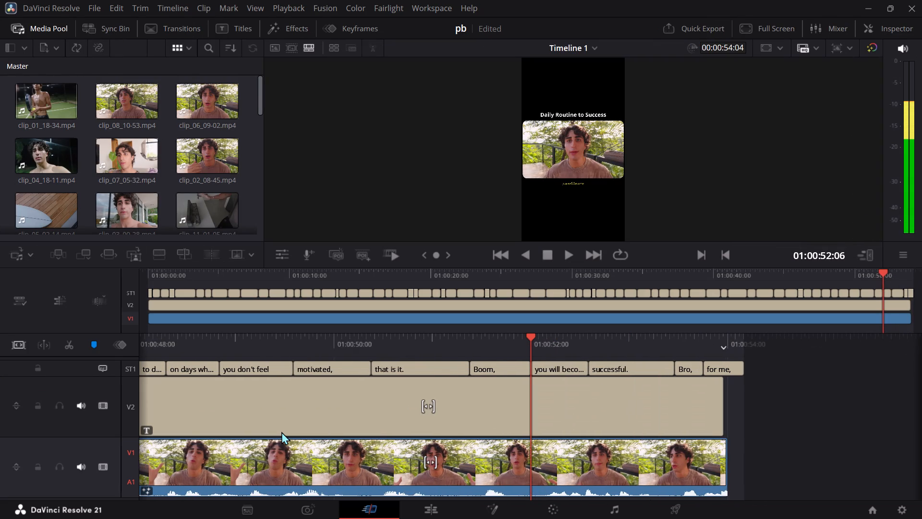
scroll(77, 140, down, 5)
scroll(77, 140, up, 1)
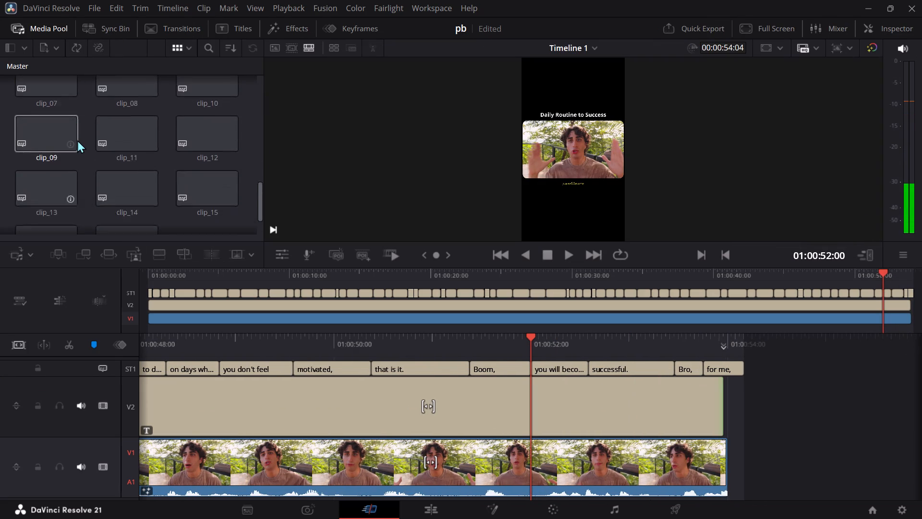
scroll(77, 140, up, 2)
click(40, 164)
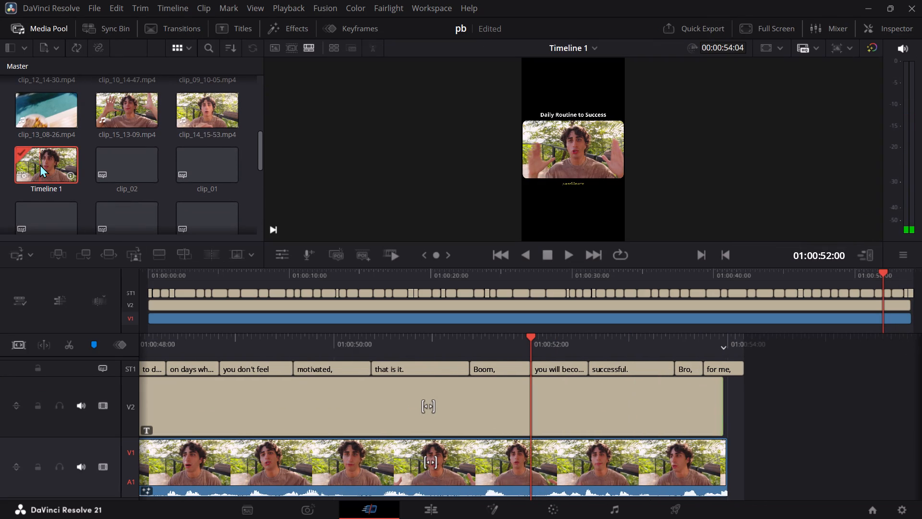
key(Delete)
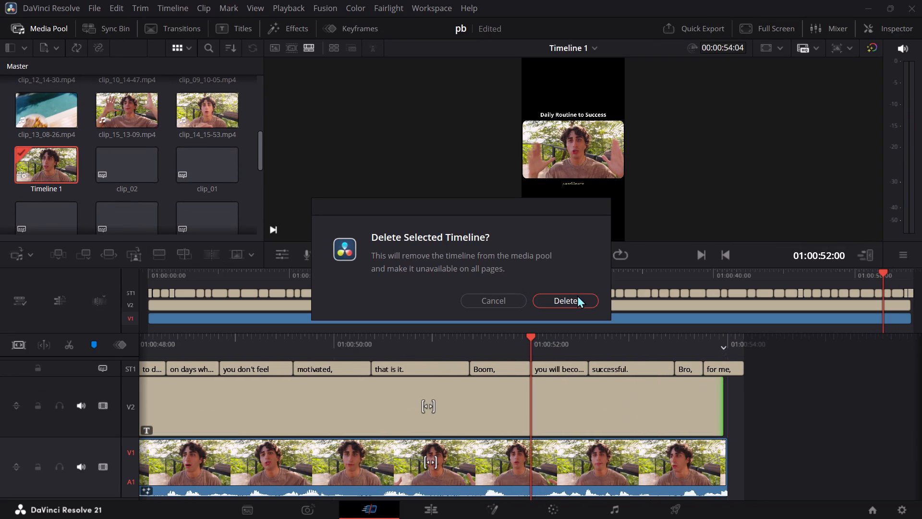
click(577, 295)
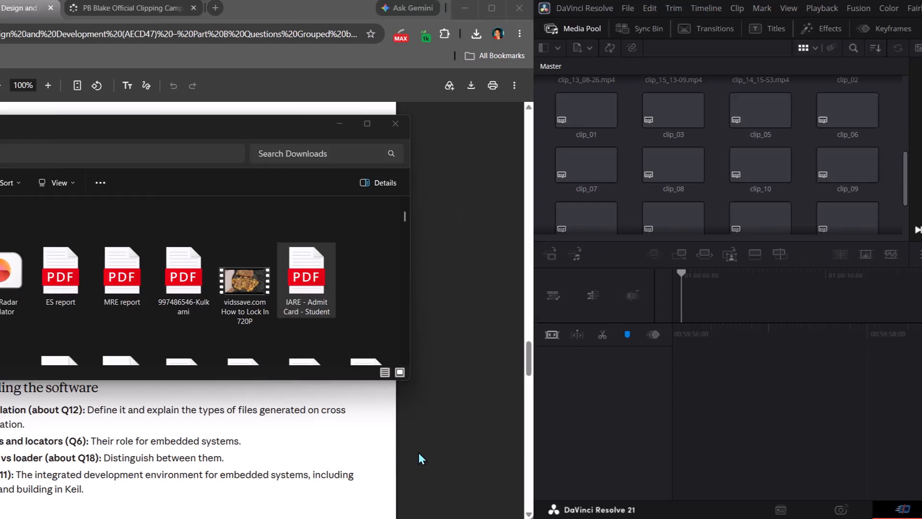
Open the clips spreadsheet from podcast_hooks > ep3_hooks in Excel and widen its title column to read the clip titles.
scroll(170, 311, down, 1)
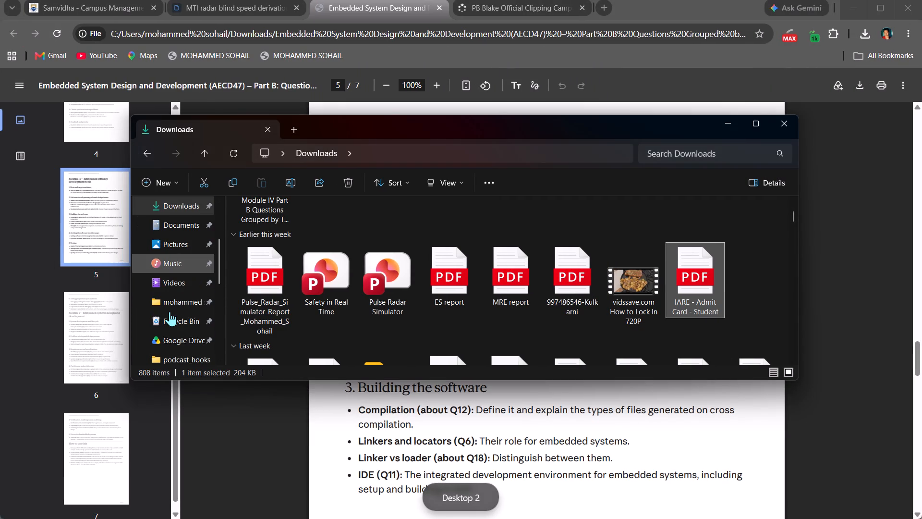
scroll(170, 311, down, 2)
click(190, 338)
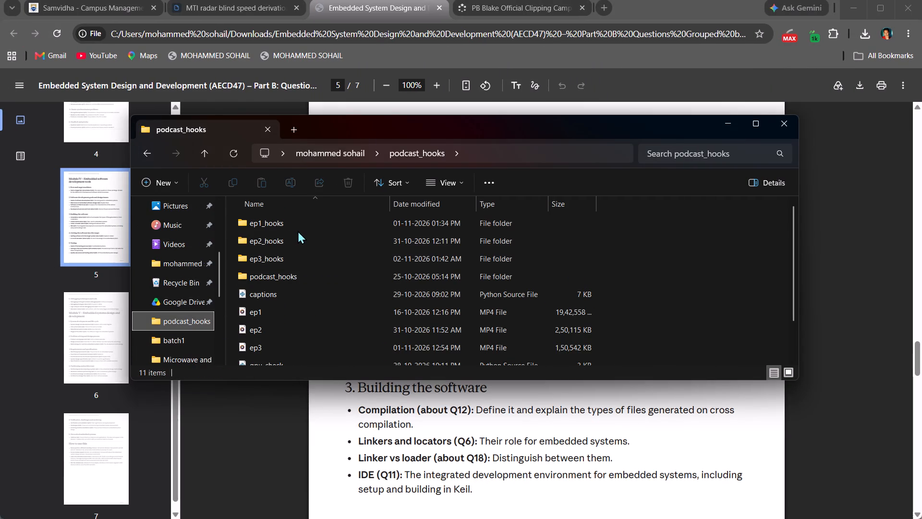
double_click(278, 259)
double_click(278, 259)
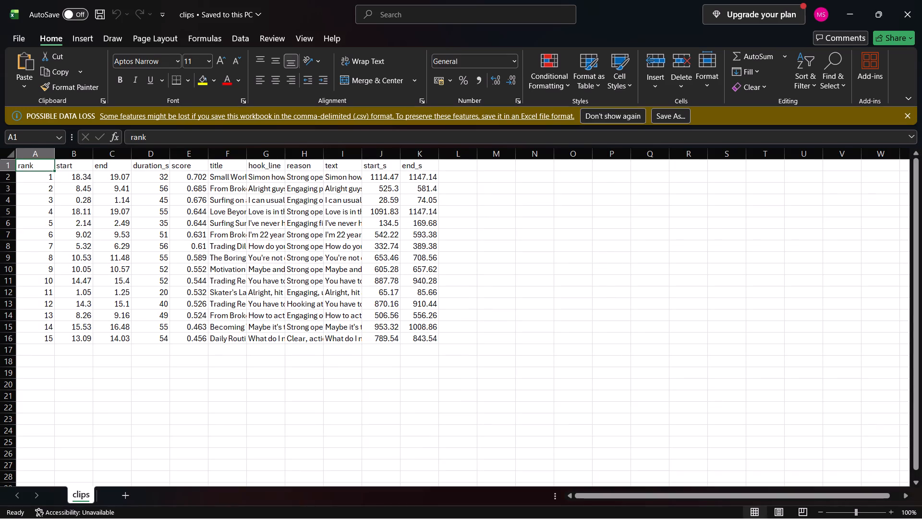
drag(246, 152, 399, 159)
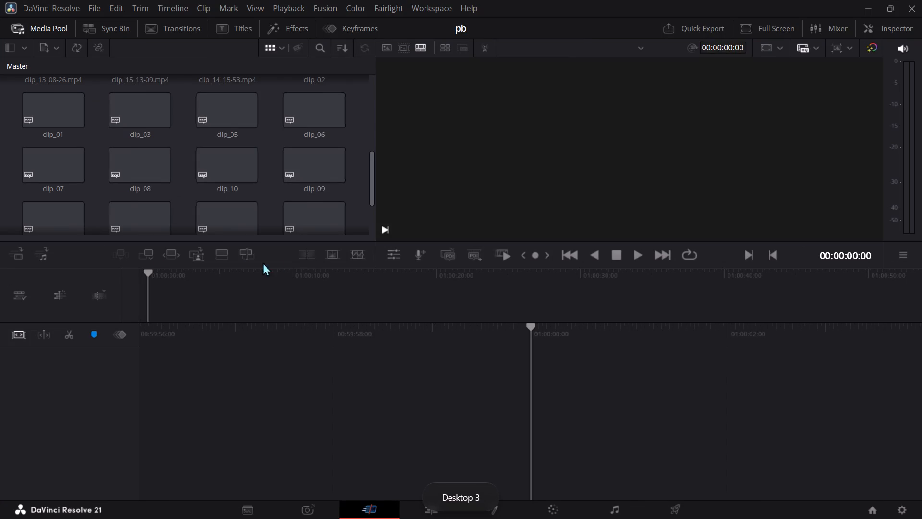
Switch back to DaVinci Resolve and create a new timeline from clip_04_18-11.mp4 in the media pool.
scroll(228, 185, up, 13)
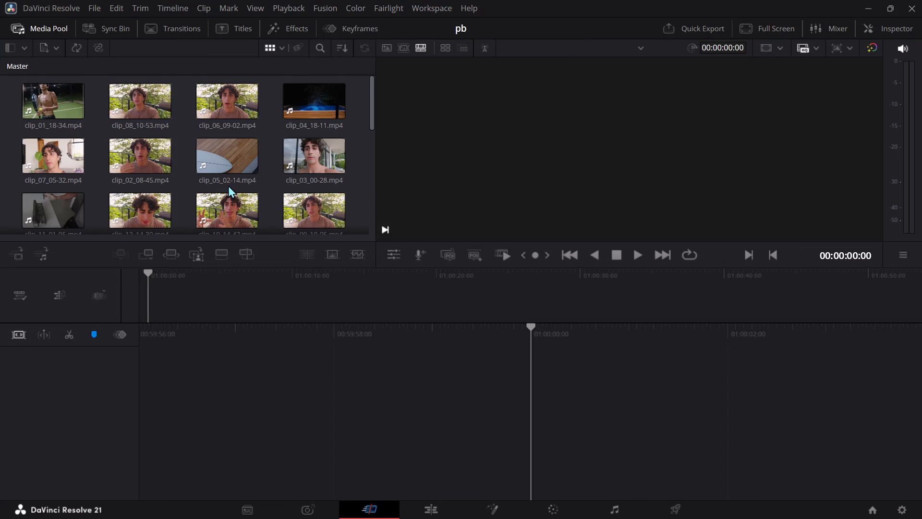
drag(325, 95, 553, 380)
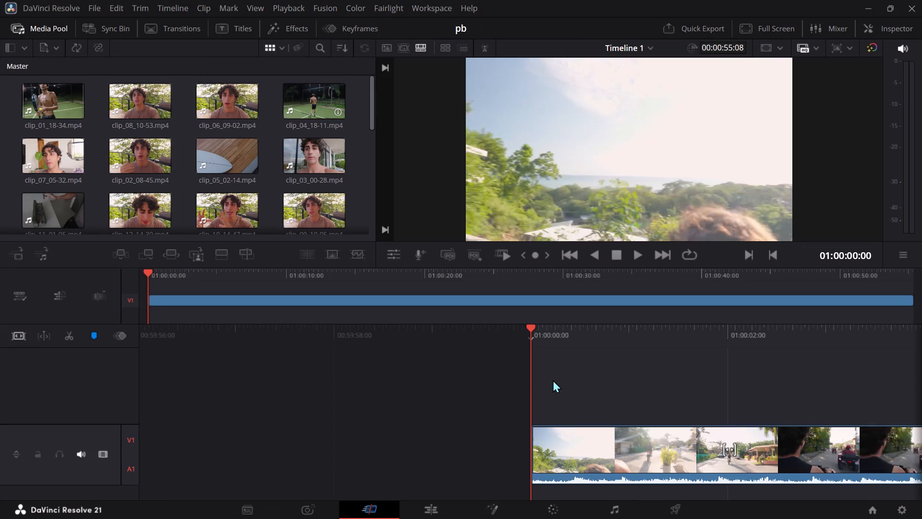
Play the new timeline through to review the footage of clip_04_18-11.mp4.
key(space)
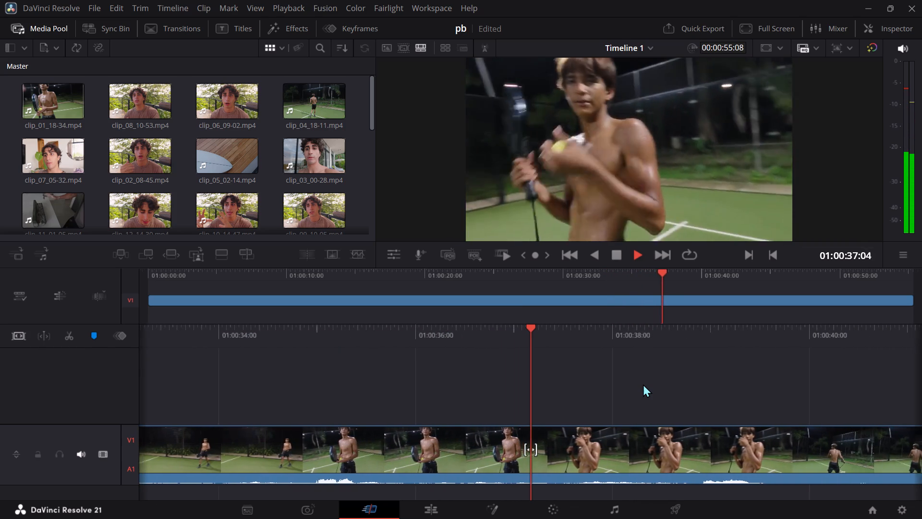
scroll(643, 384, down, 2)
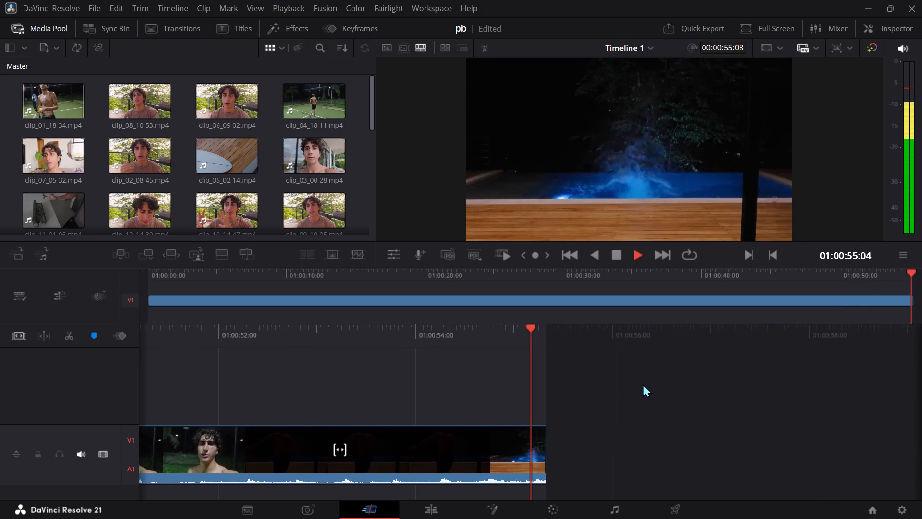
scroll(492, 394, right, 13)
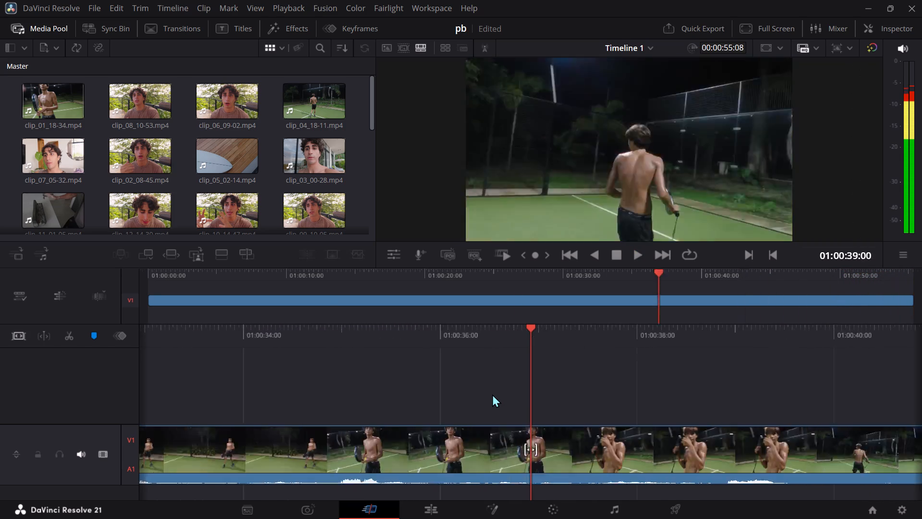
scroll(492, 394, right, 3)
scroll(217, 160, up, 7)
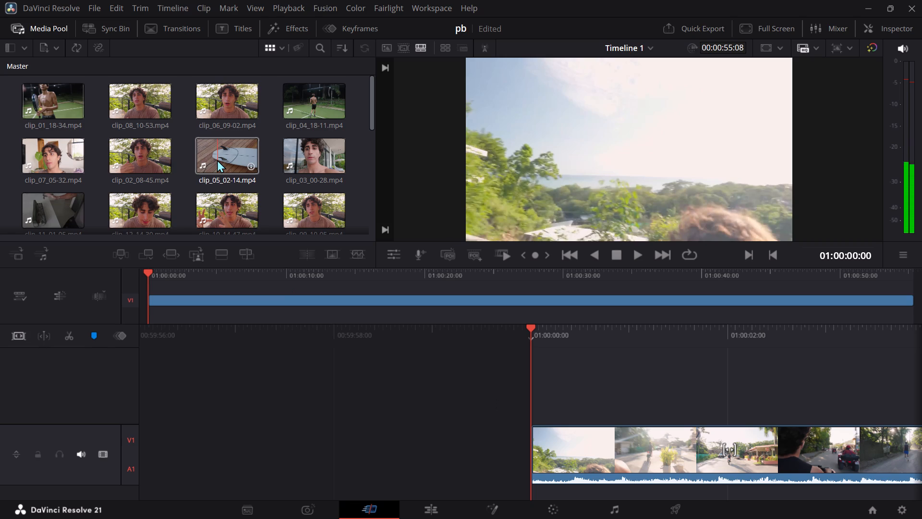
Add the clip_04 subtitle file from the media pool at the start of the timeline, above the video clip.
scroll(274, 192, down, 4)
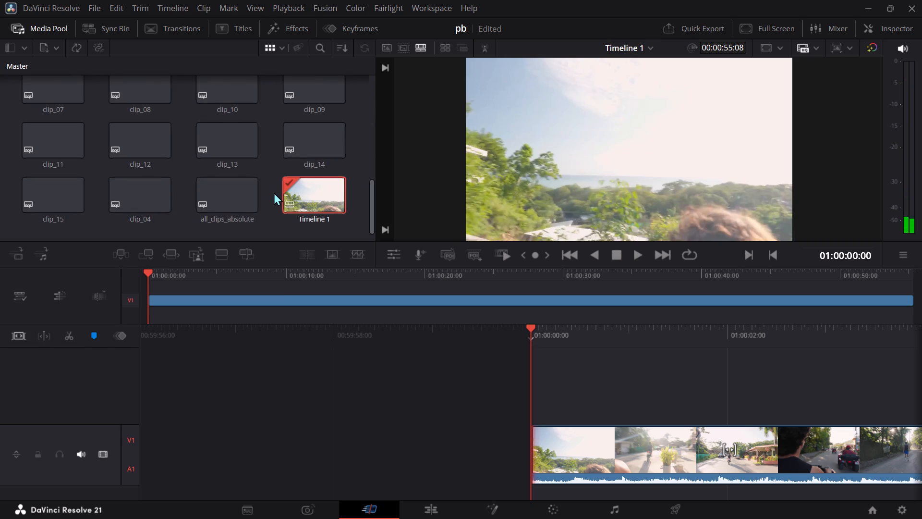
scroll(274, 192, up, 1)
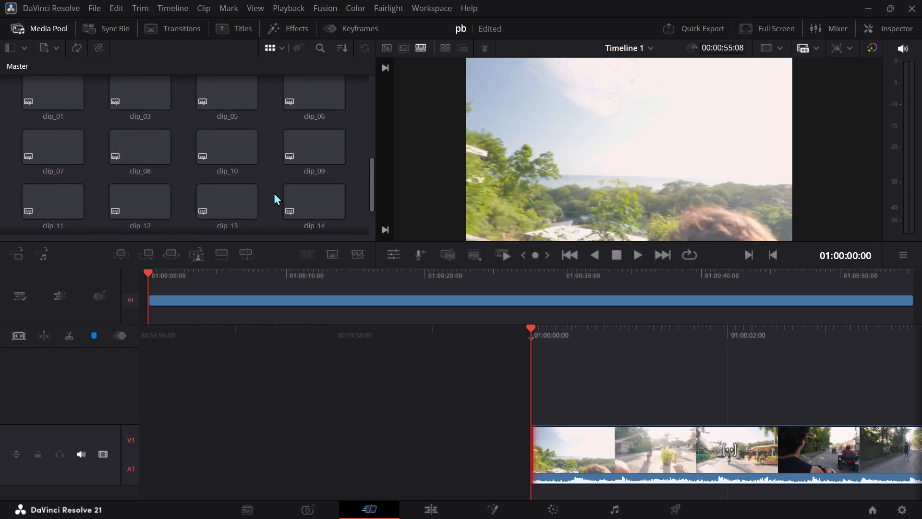
scroll(274, 192, up, 1)
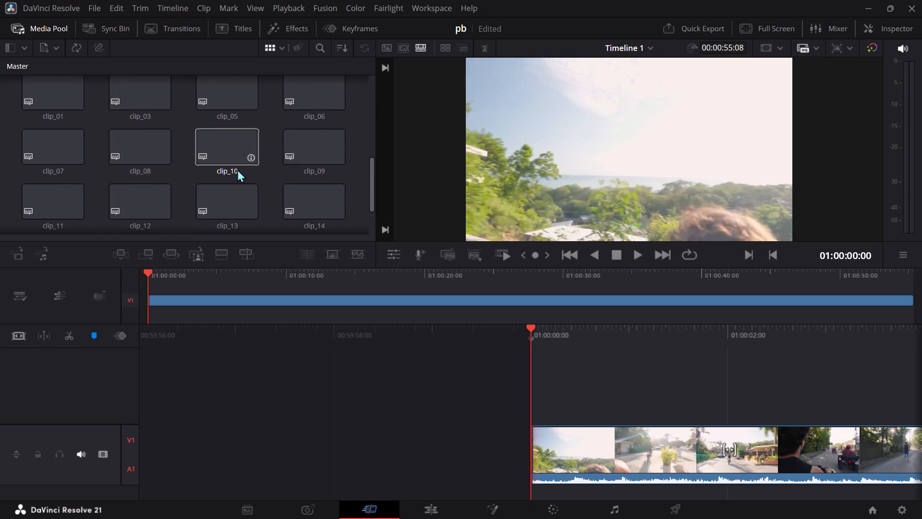
scroll(237, 169, up, 1)
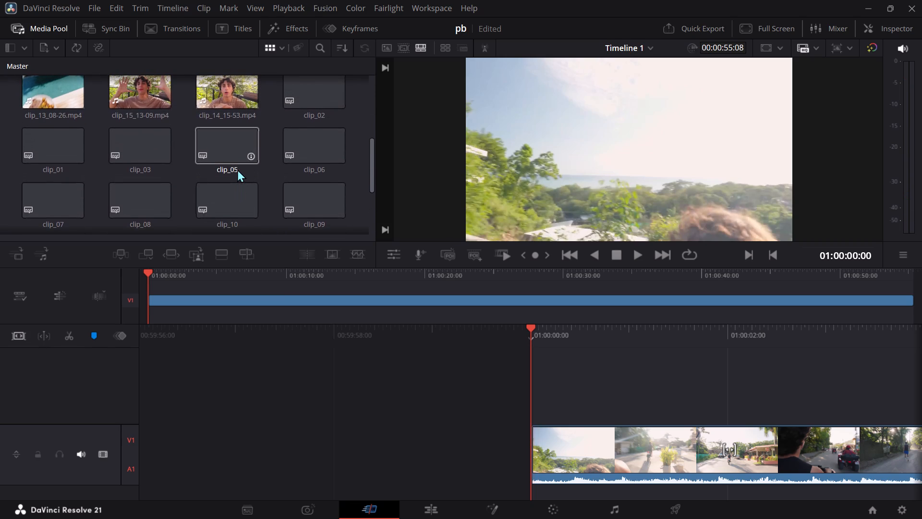
scroll(291, 170, down, 1)
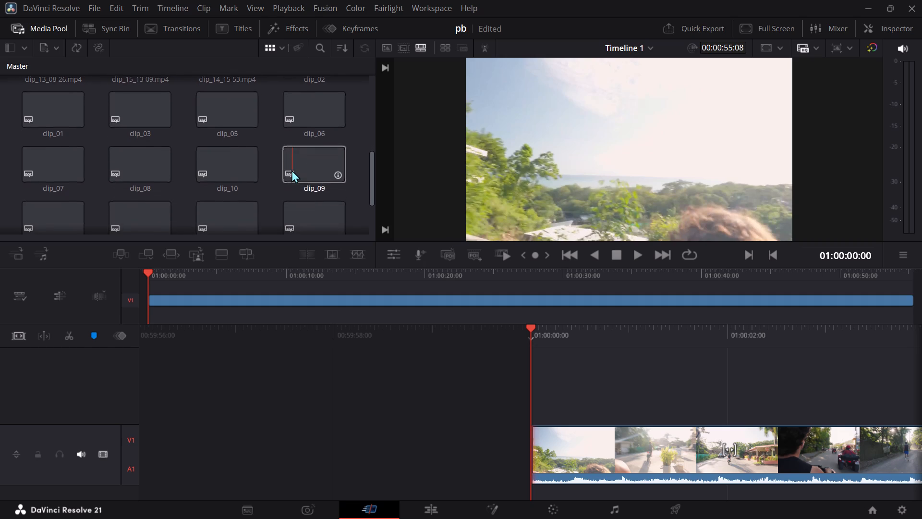
scroll(291, 170, down, 1)
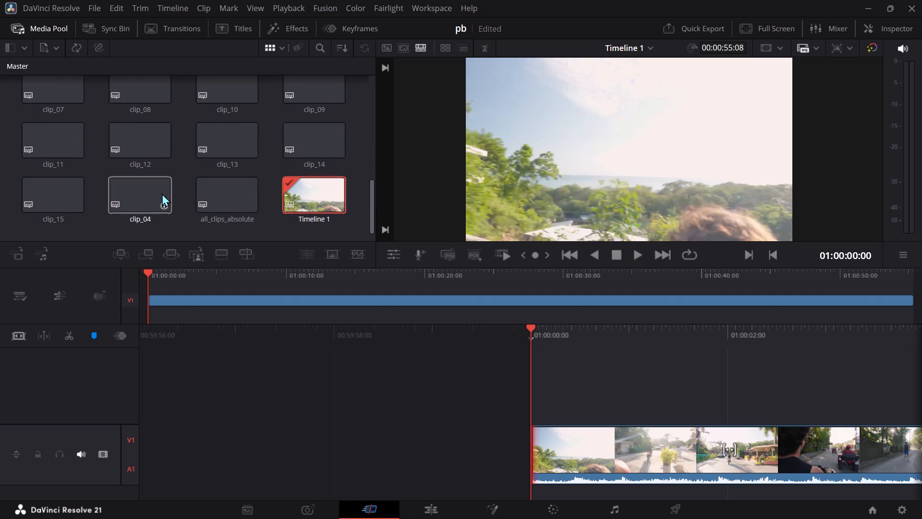
drag(155, 193, 515, 421)
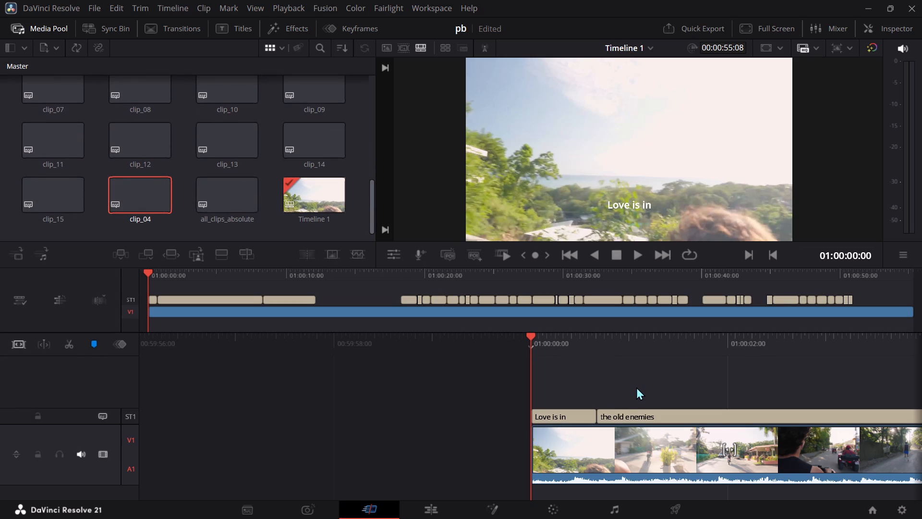
Play the beginning of the timeline to check the subtitles against the video.
key(space)
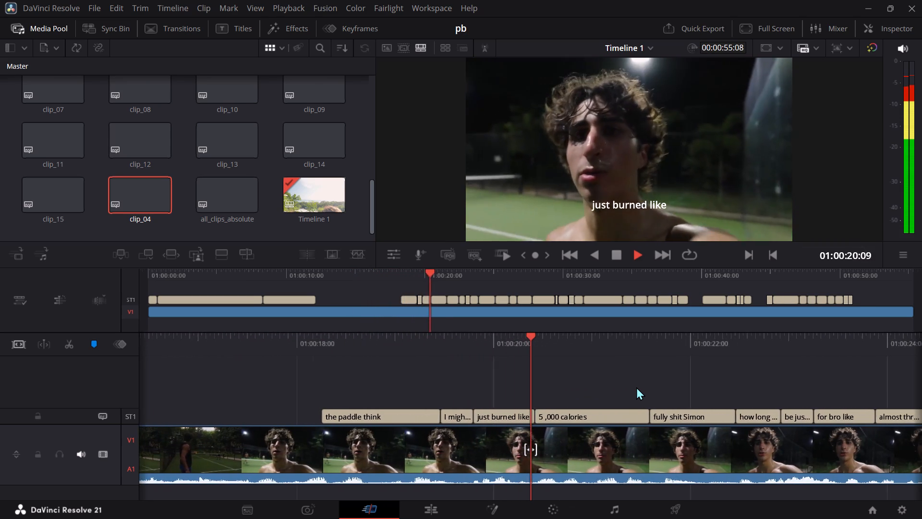
key(space)
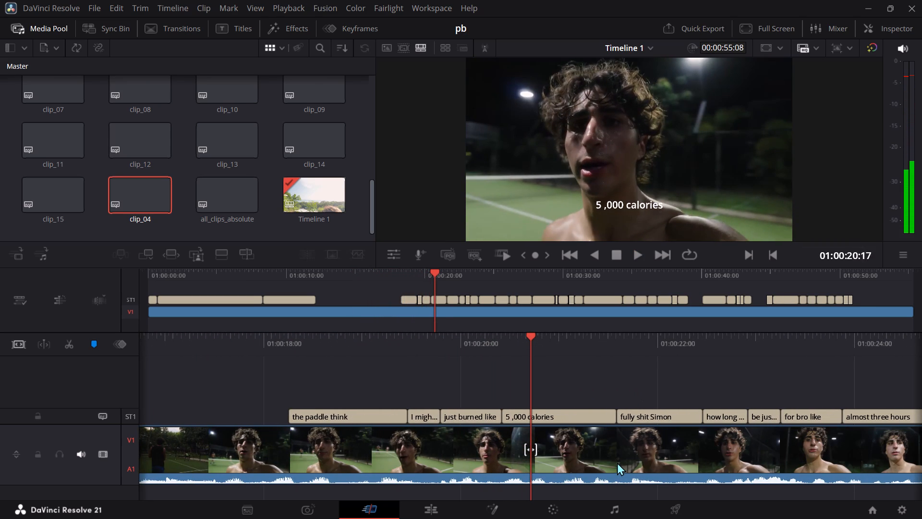
Add a Rectangle mask to the clip_04_18-11.mp4 video clip on the Fusion page.
click(617, 462)
click(428, 508)
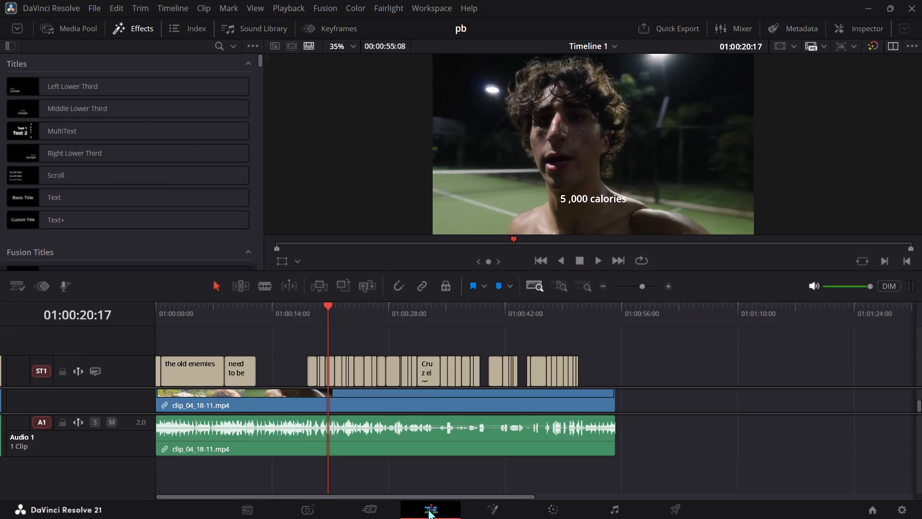
click(497, 507)
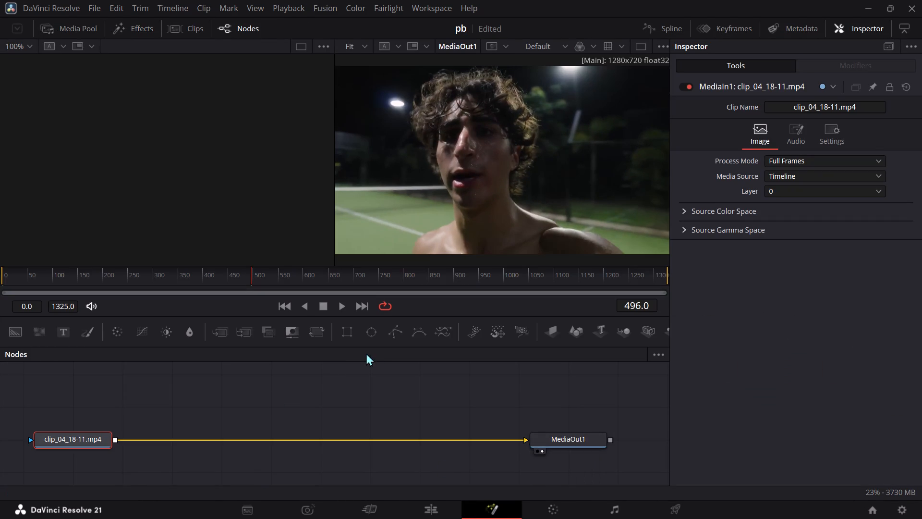
click(342, 332)
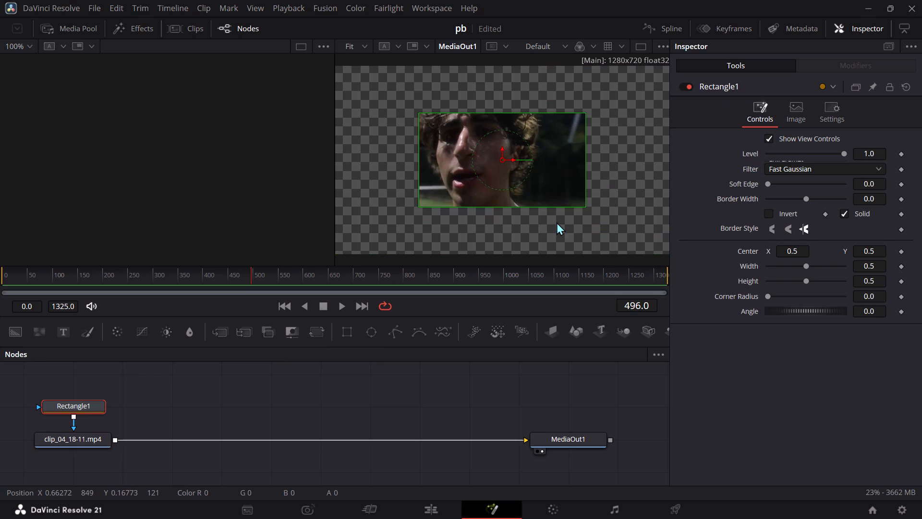
Enlarge the rectangle mask to cover nearly the whole frame, about 0.99 wide and 1.0 high.
drag(417, 207, 359, 242)
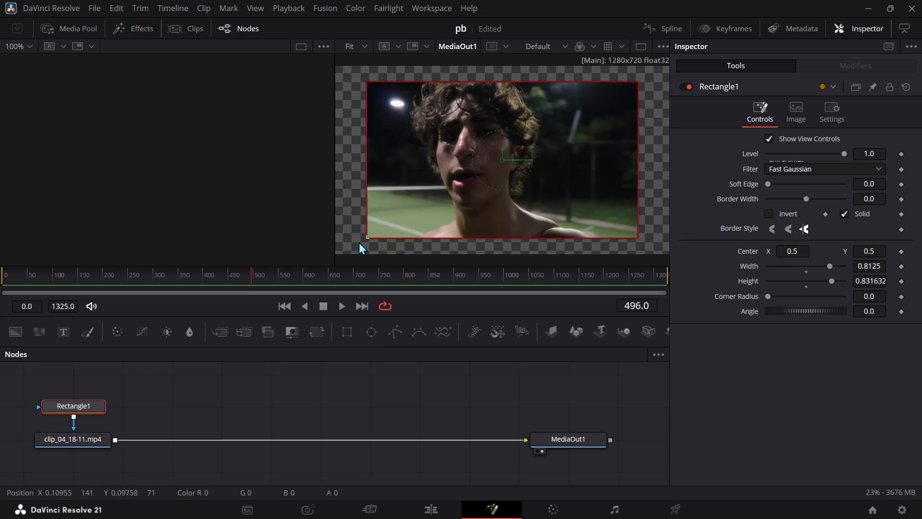
drag(359, 242, 334, 254)
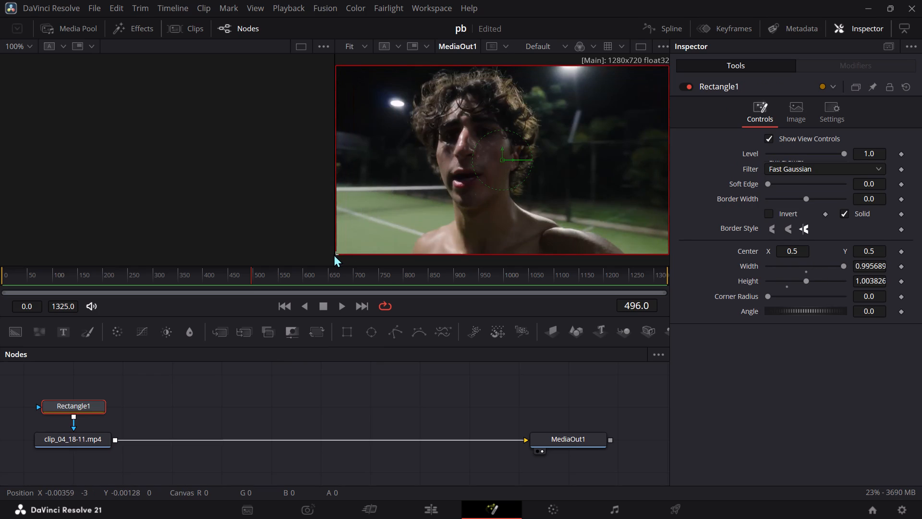
drag(334, 254, 336, 255)
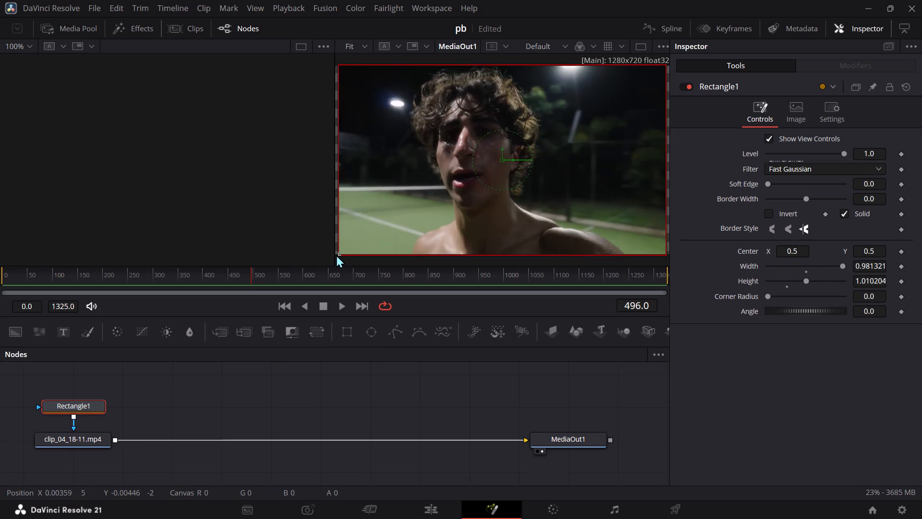
drag(336, 255, 334, 254)
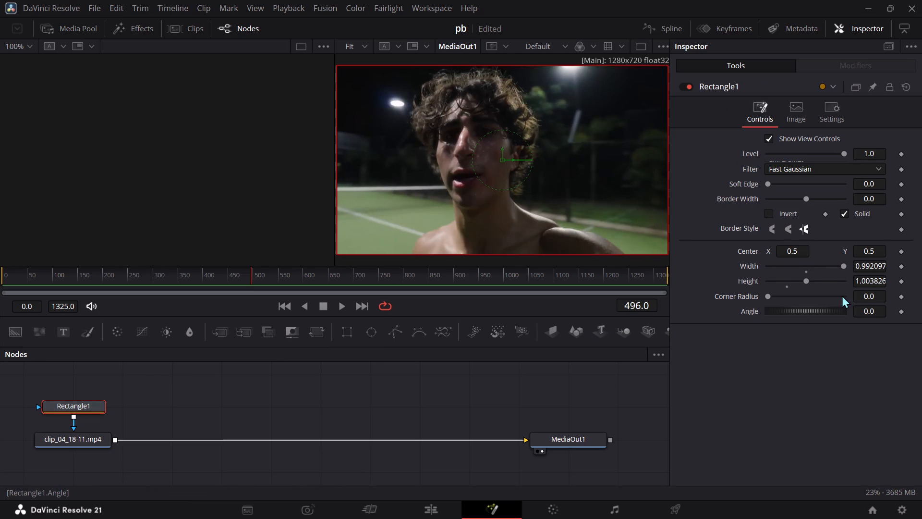
Round the rectangle mask's corners with a corner radius of 0.15.
click(875, 297)
key(BackSpace)
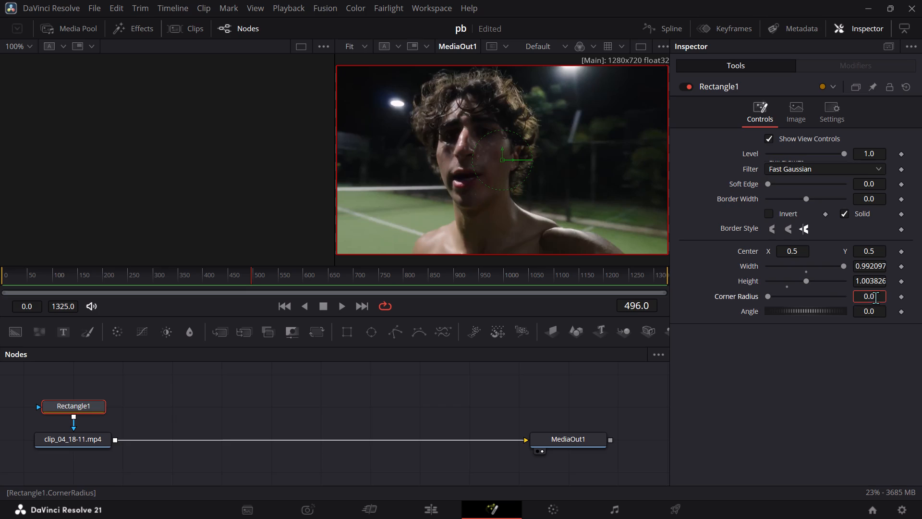
text(15)
key(Return)
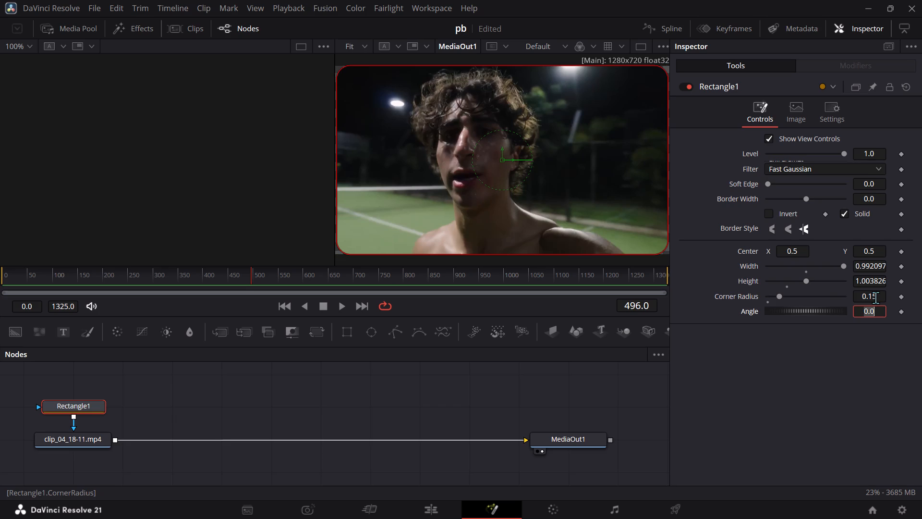
Return to the Edit page and set the timeline resolution to Portrait 1080 x 1920.
click(426, 501)
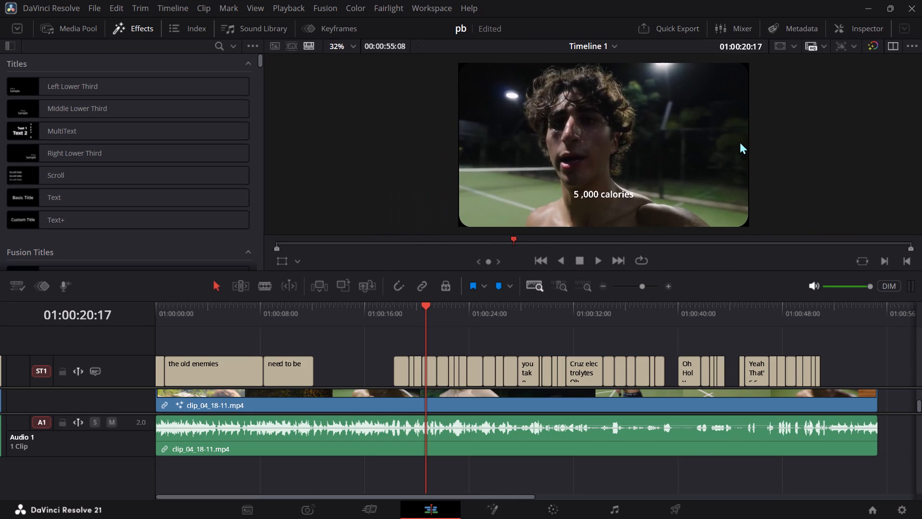
click(790, 43)
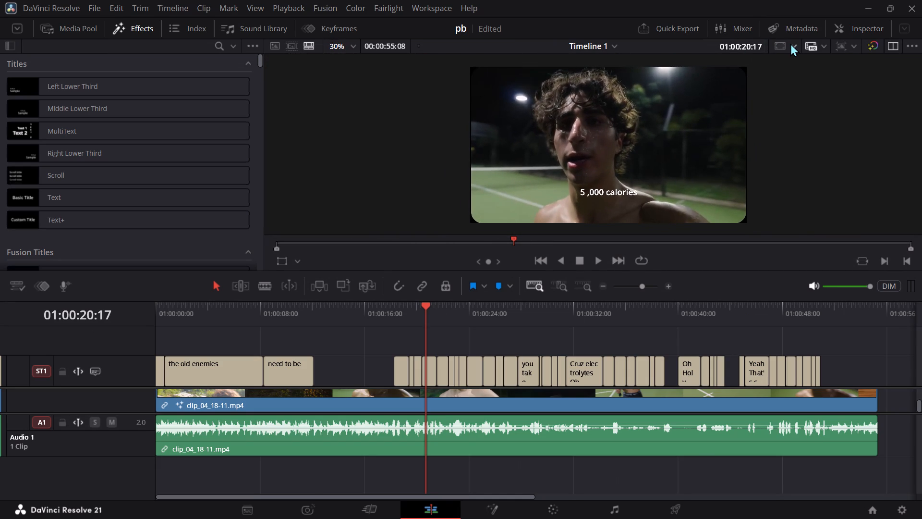
click(852, 49)
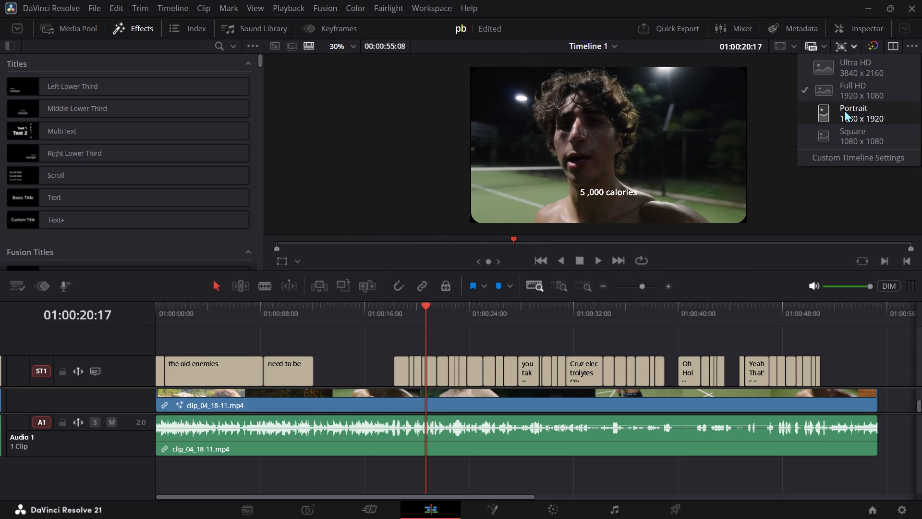
click(844, 110)
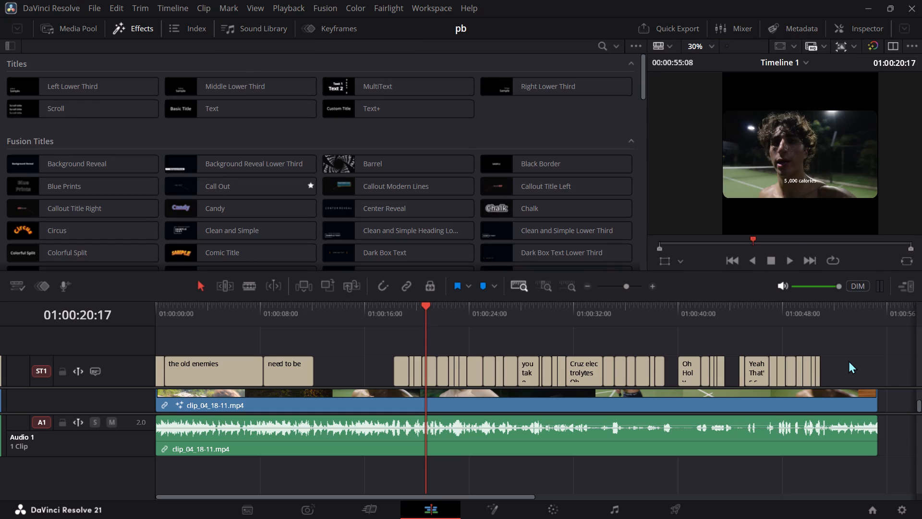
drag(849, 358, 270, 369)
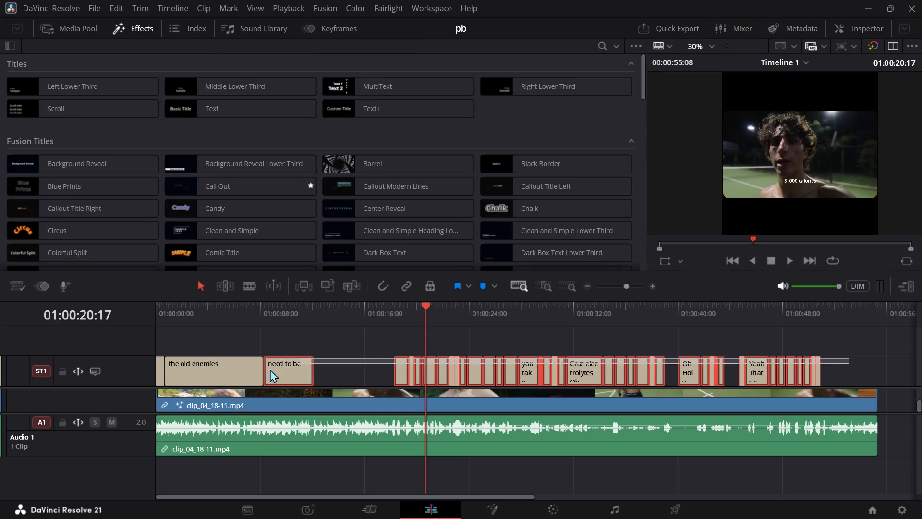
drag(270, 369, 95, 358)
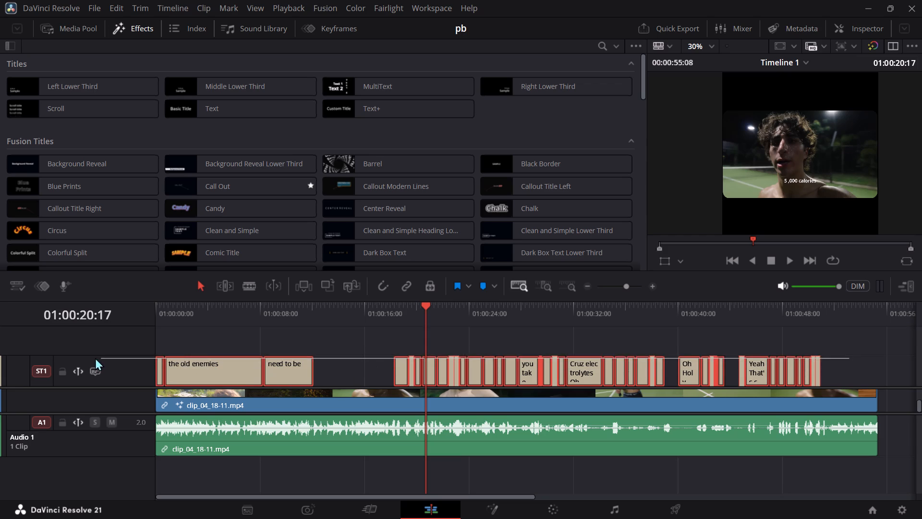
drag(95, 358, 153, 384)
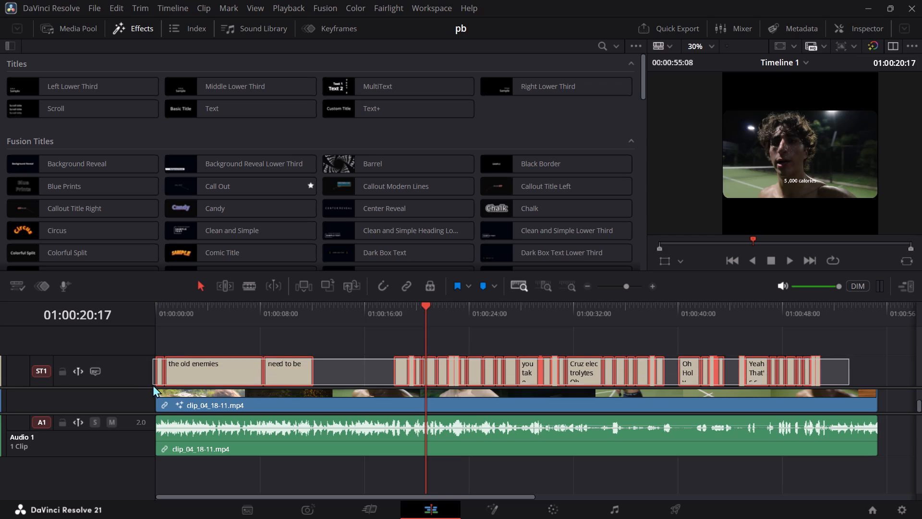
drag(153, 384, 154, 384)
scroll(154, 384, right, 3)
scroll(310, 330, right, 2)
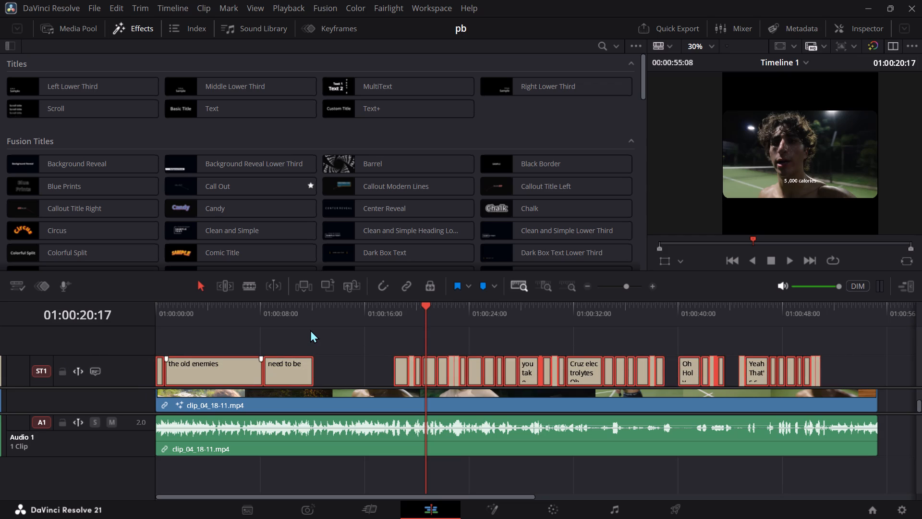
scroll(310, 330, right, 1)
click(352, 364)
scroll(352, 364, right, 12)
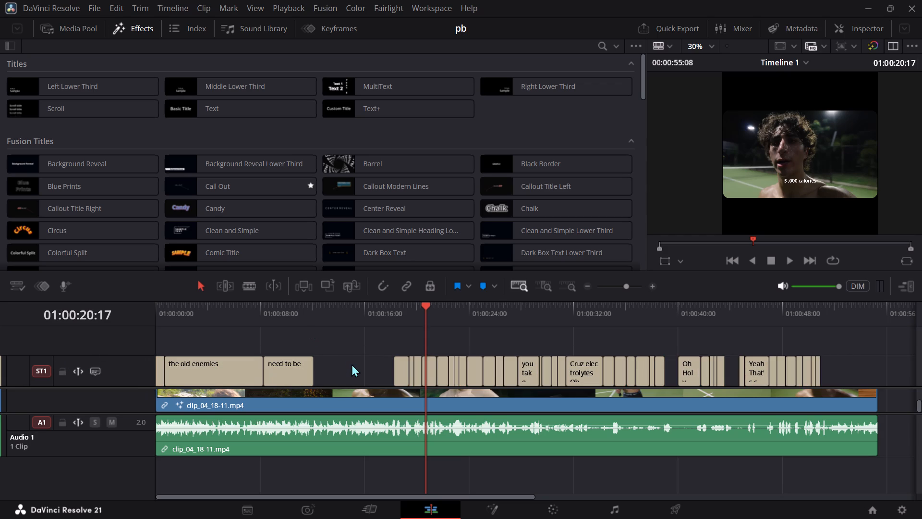
Select all the subtitle clips on ST1 and set the track's font face to Italic.
drag(861, 350, 270, 372)
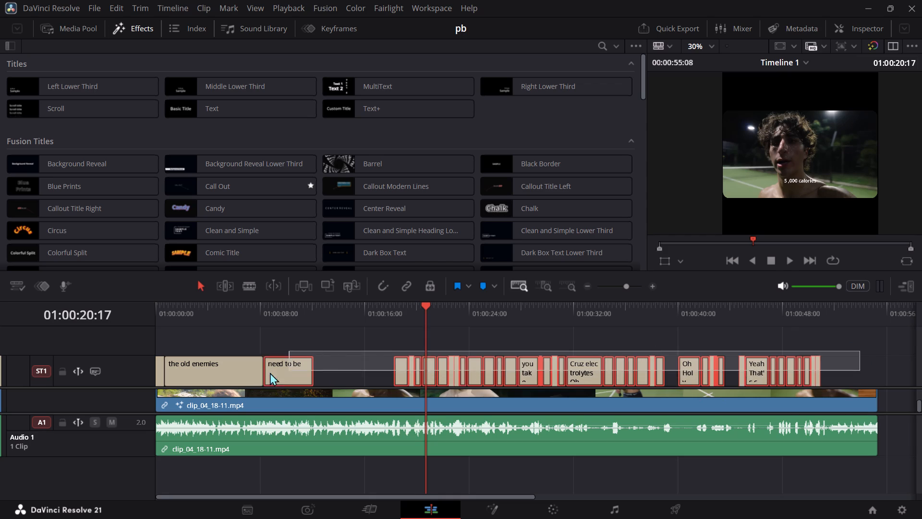
drag(270, 372, 155, 363)
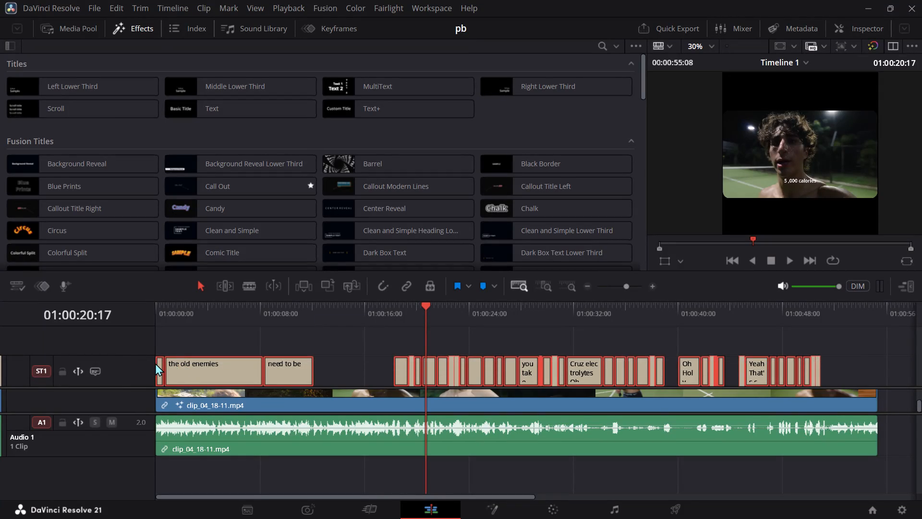
click(861, 30)
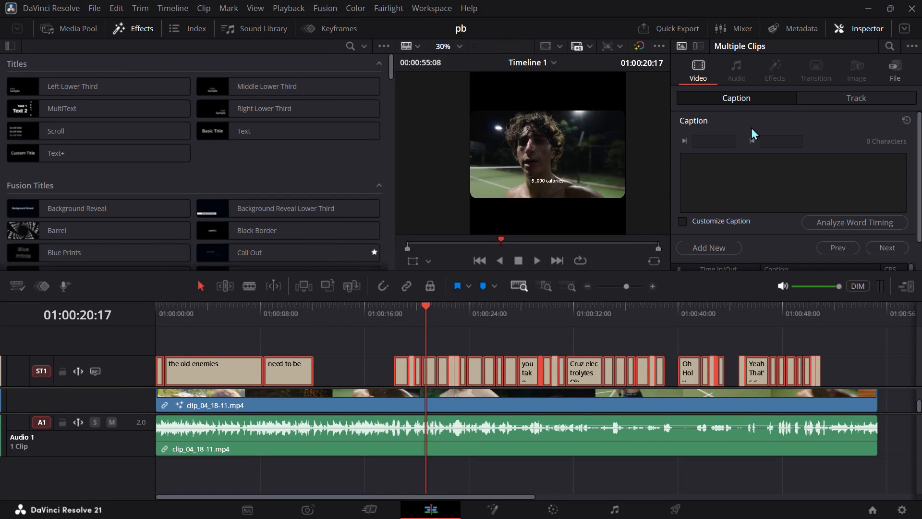
click(845, 94)
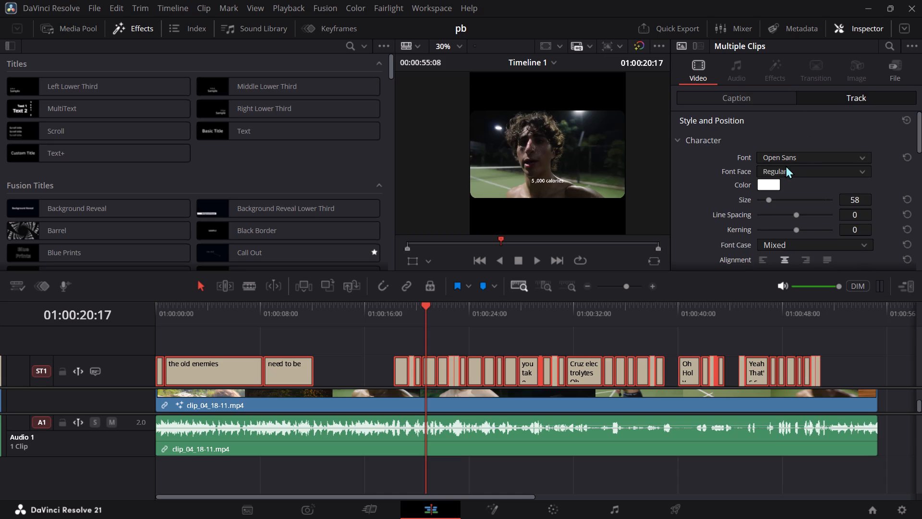
click(803, 169)
click(781, 226)
Lower the subtitle track's vertical position to -52 and deselect the subtitle clips.
scroll(792, 213, down, 1)
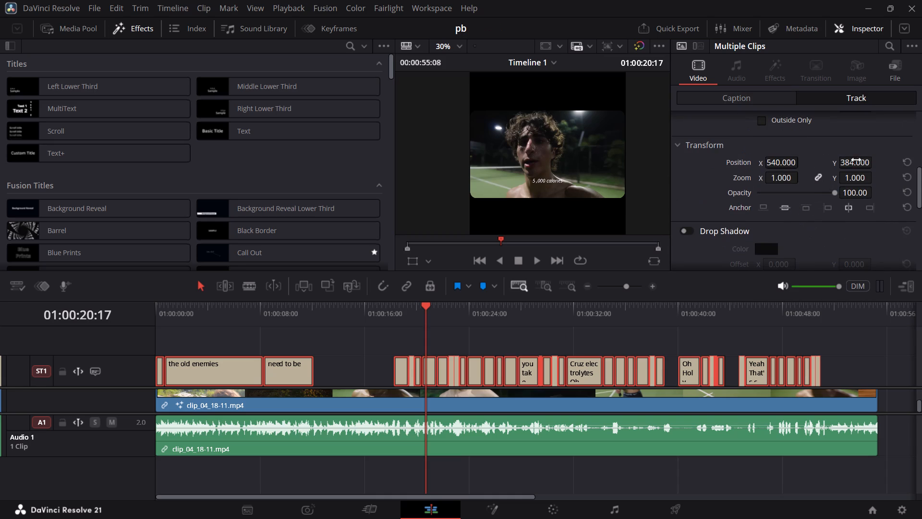
drag(856, 160, 627, 160)
drag(627, 160, 594, 159)
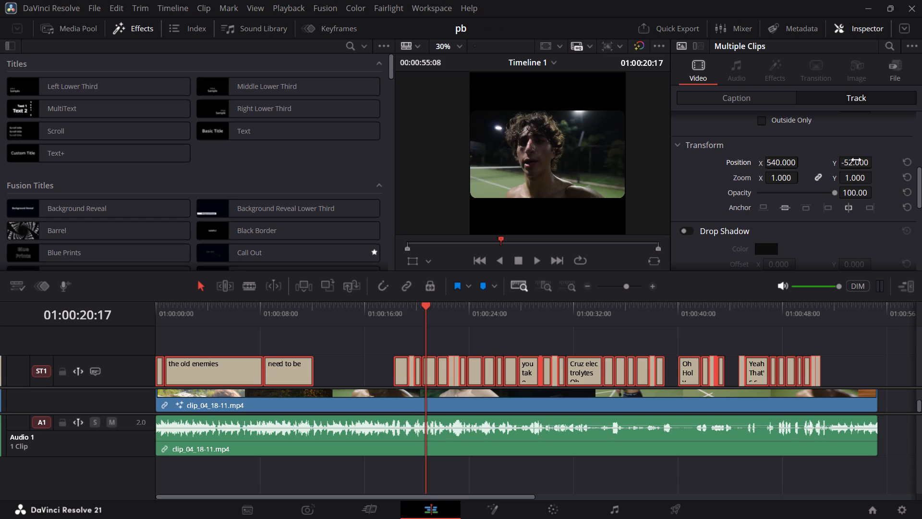
click(854, 350)
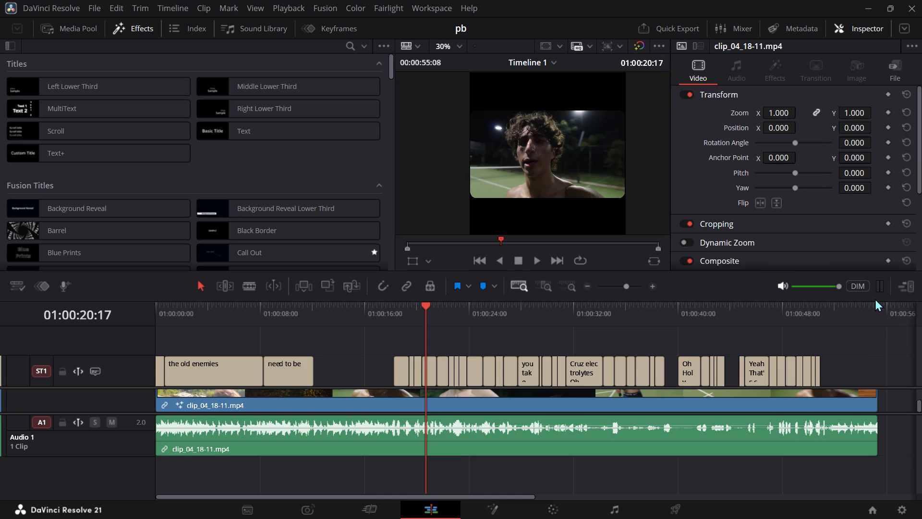
Play the portrait timeline in the full-height and standard viewer layouts to check the subtitles and framing.
click(912, 287)
key(space)
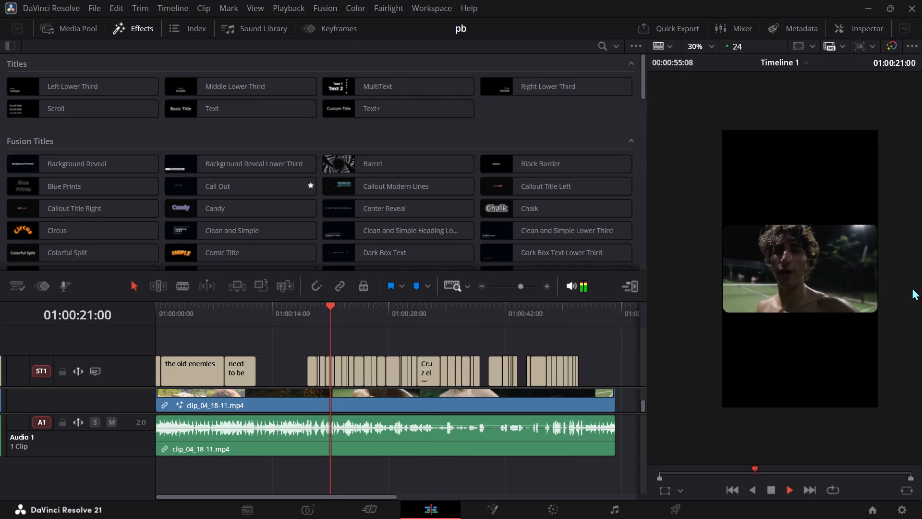
key(space)
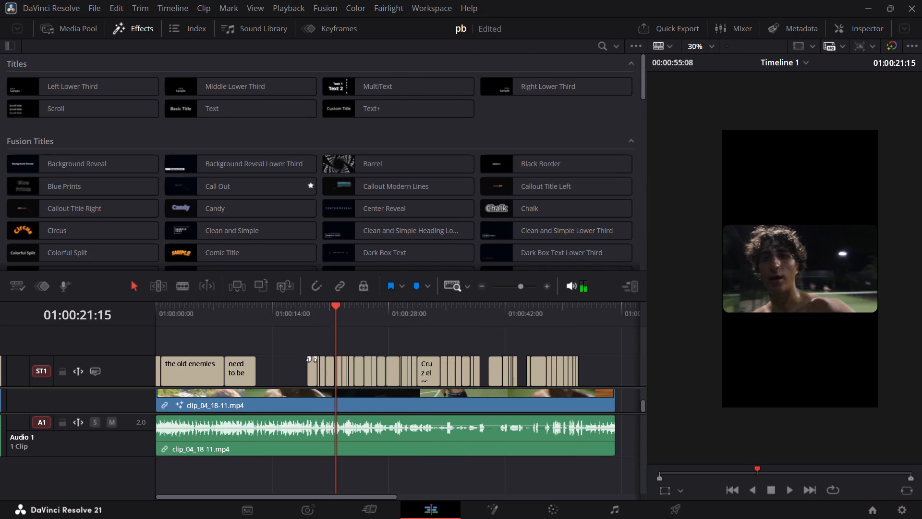
click(329, 375)
click(627, 294)
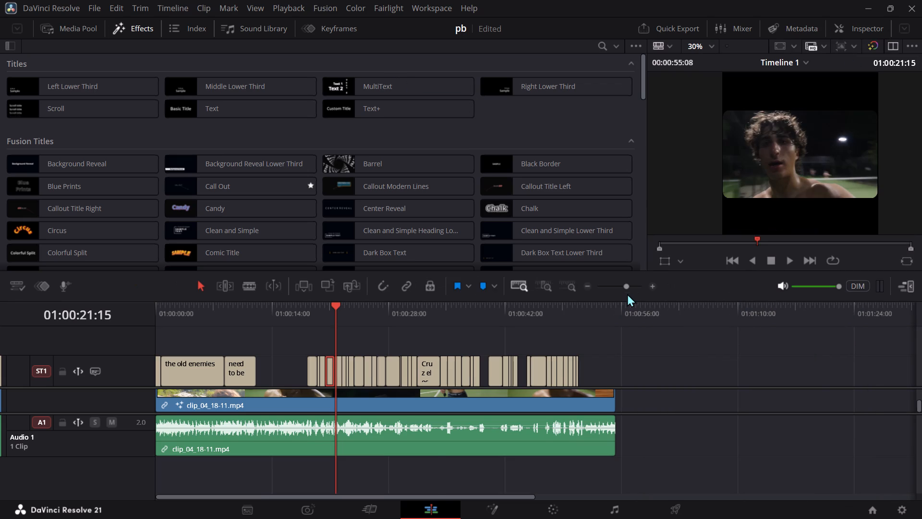
key(space)
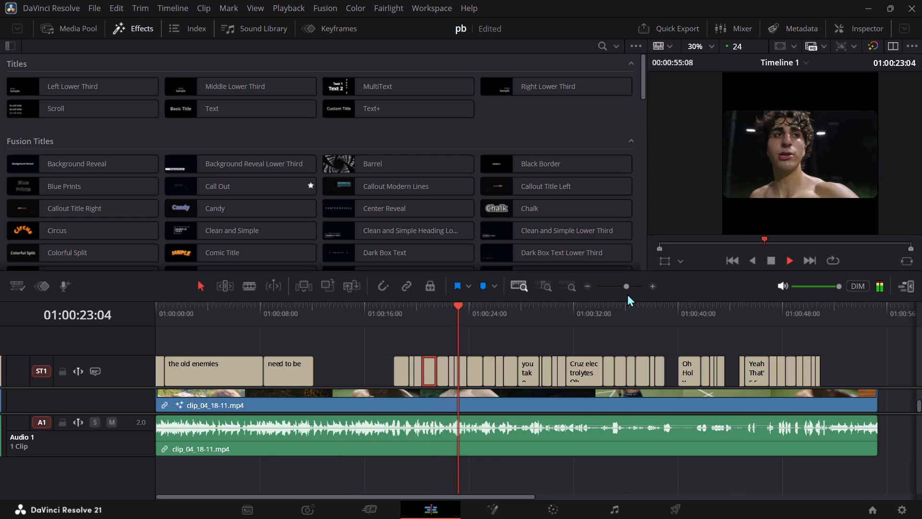
Show the Media Pool and the Edit Index in place of the effects library.
click(62, 24)
click(189, 28)
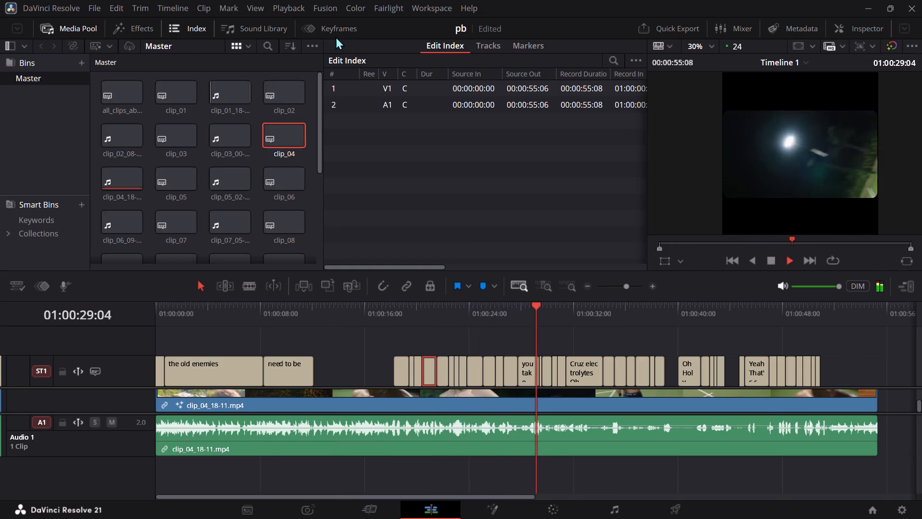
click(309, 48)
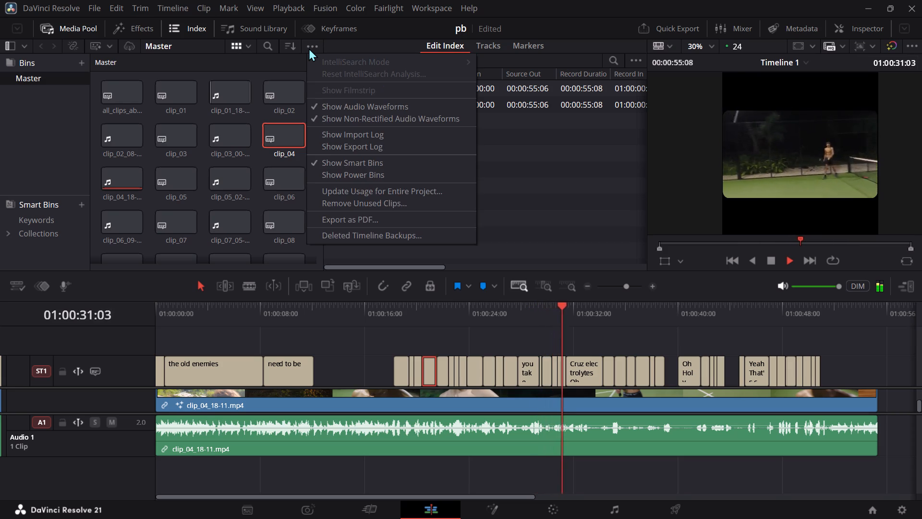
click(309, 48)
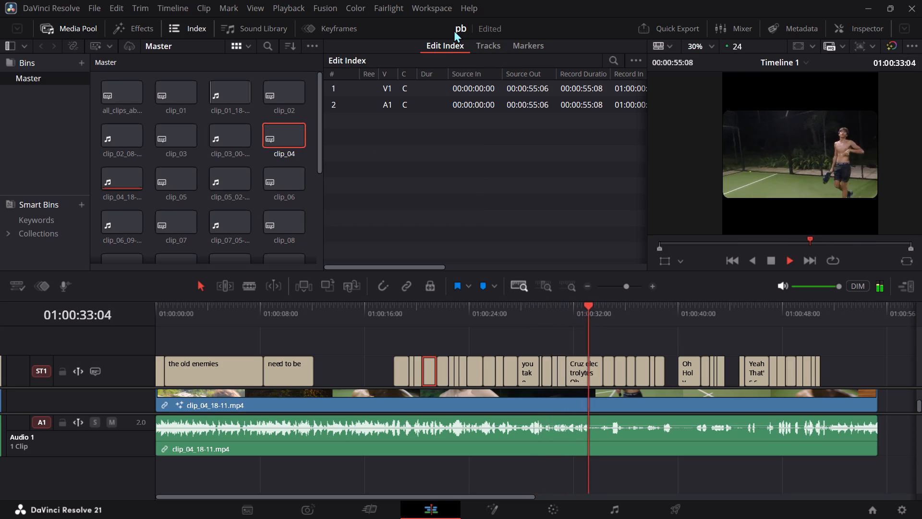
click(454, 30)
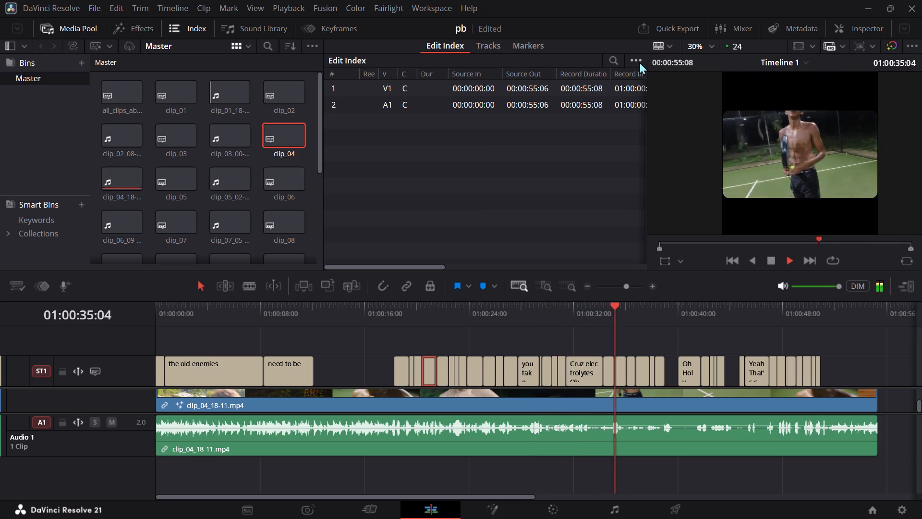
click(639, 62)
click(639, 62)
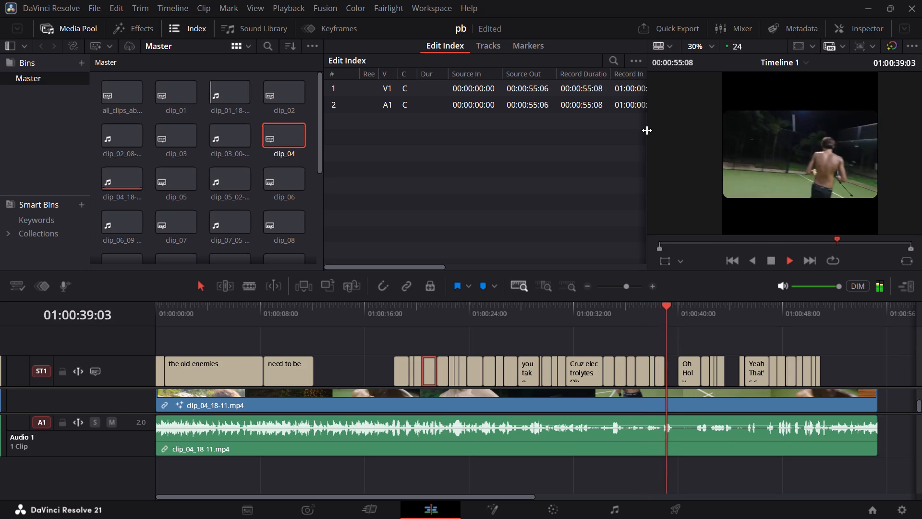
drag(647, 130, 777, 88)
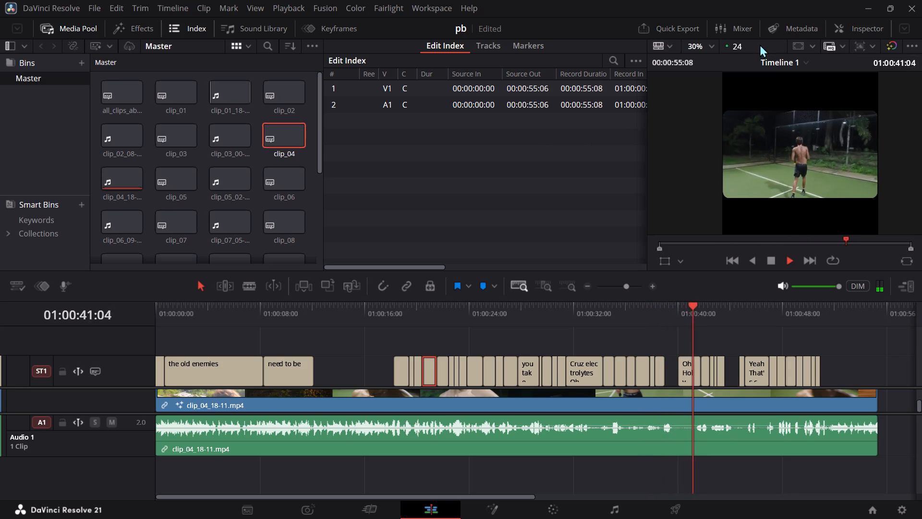
Stop playback and return the playhead to the start of the timeline.
drag(760, 44, 663, 48)
click(663, 48)
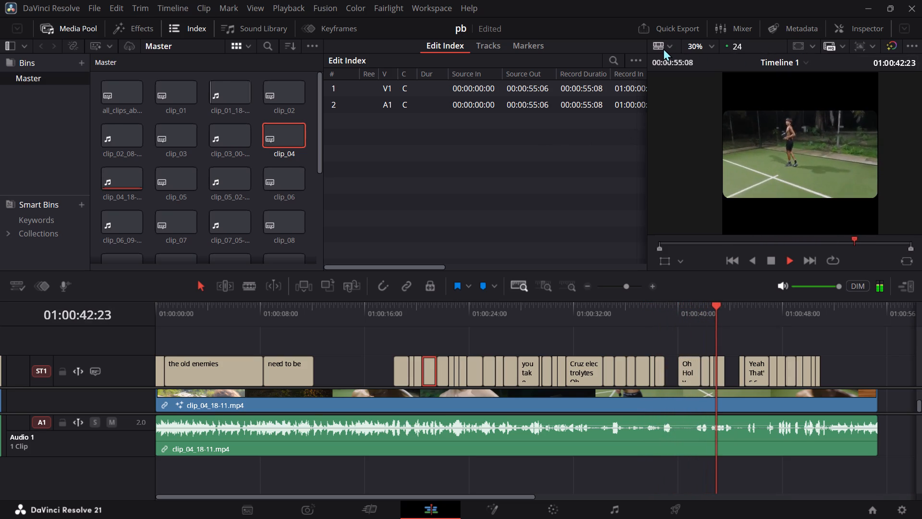
click(661, 49)
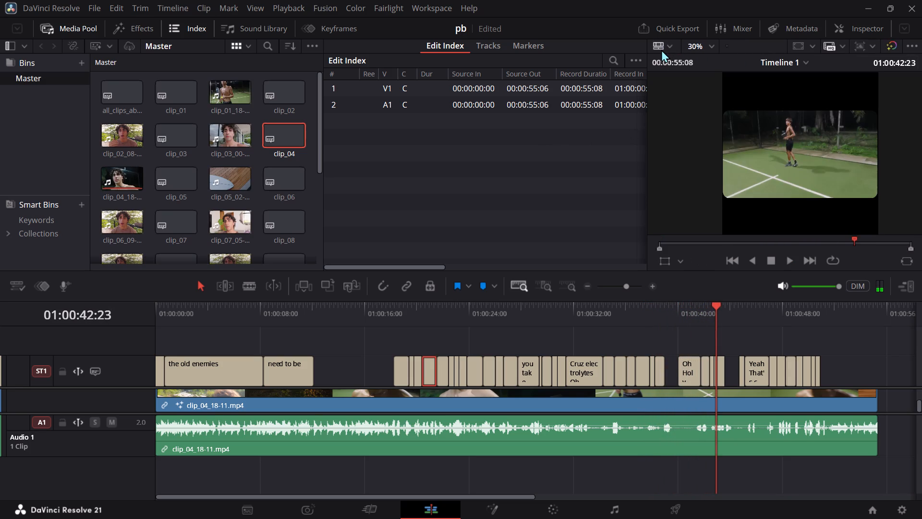
key(space)
click(636, 311)
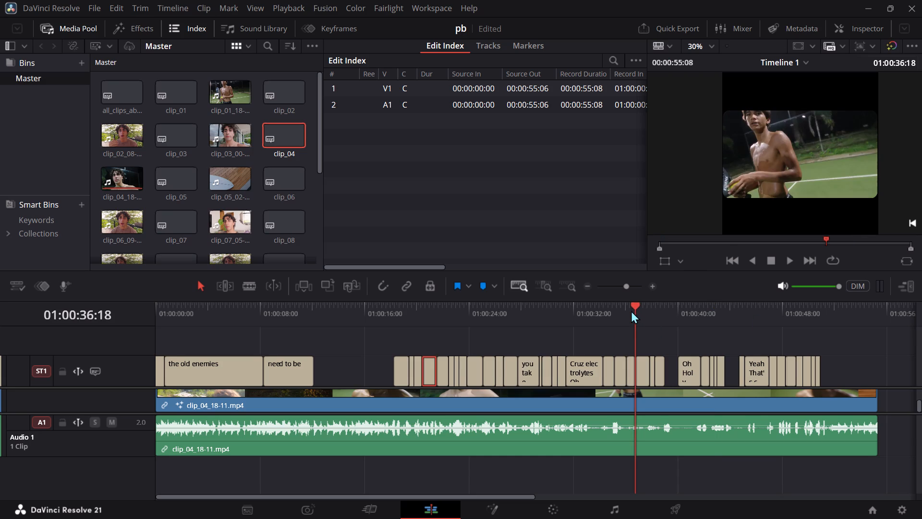
drag(631, 309, 111, 393)
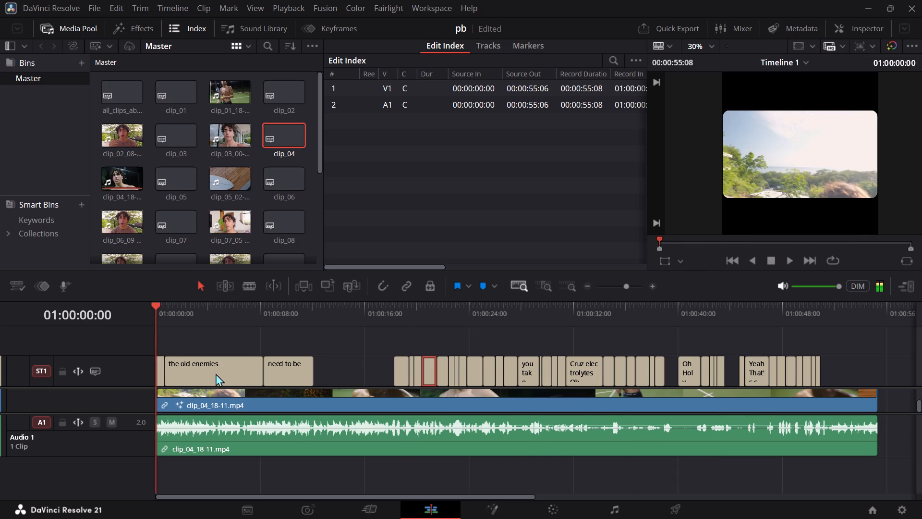
Delete the opening subtitle clips on ST1, including "the old enemies", "need to be" and the short one at the start.
click(214, 372)
key(BackSpace)
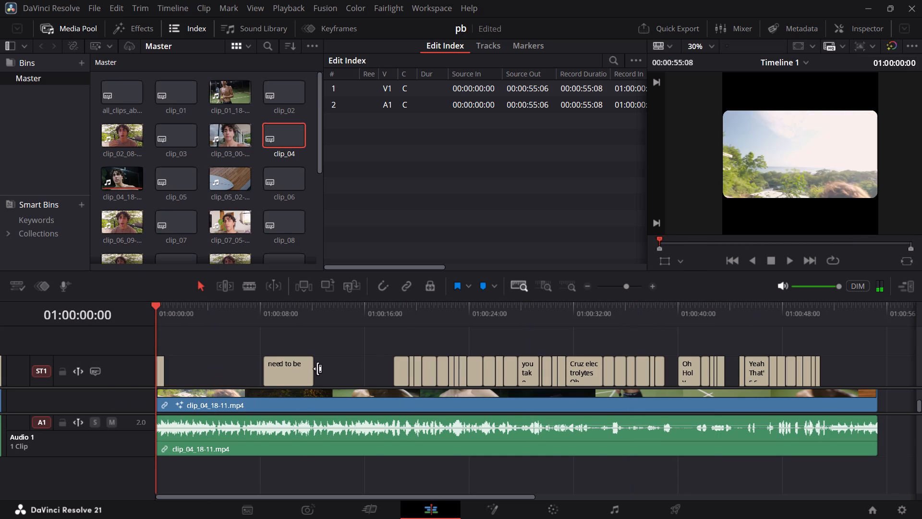
click(290, 377)
key(BackSpace)
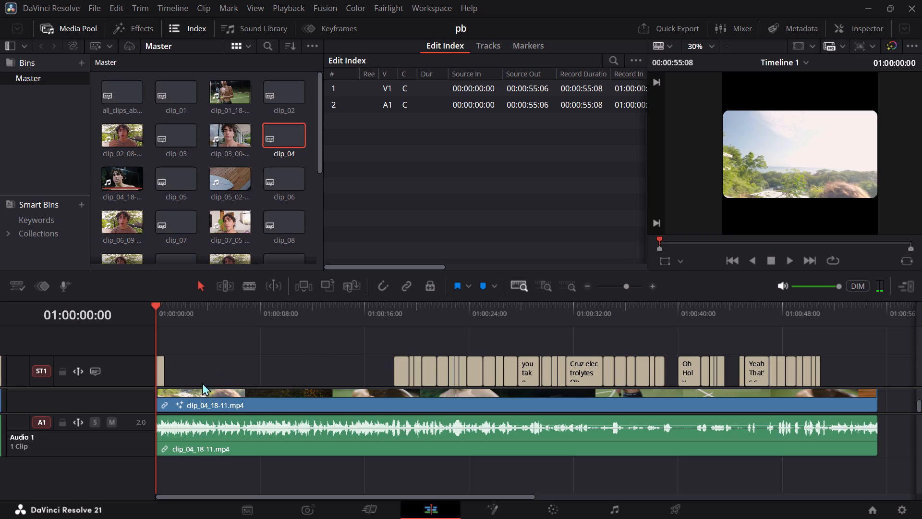
click(160, 373)
key(BackSpace)
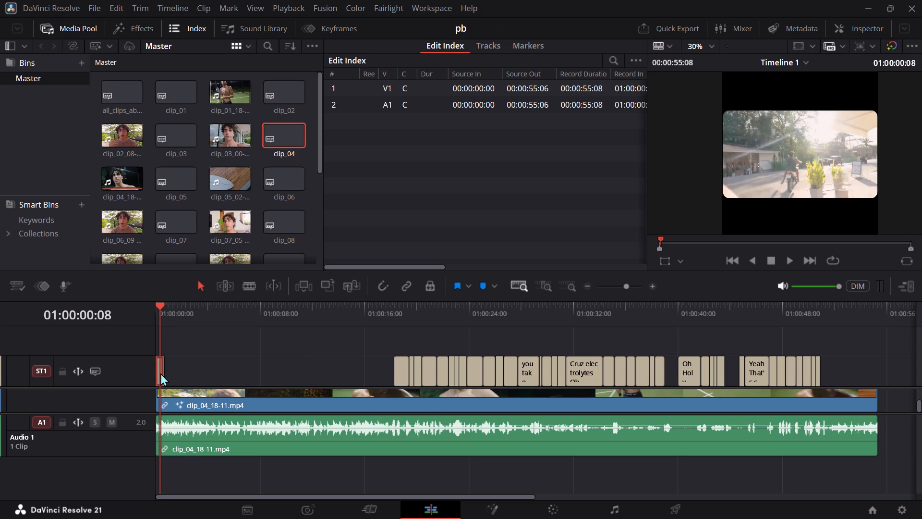
Select the remaining subtitle clips on ST1 and raise the subtitle track's vertical position to 611, just below the video.
drag(304, 362, 751, 371)
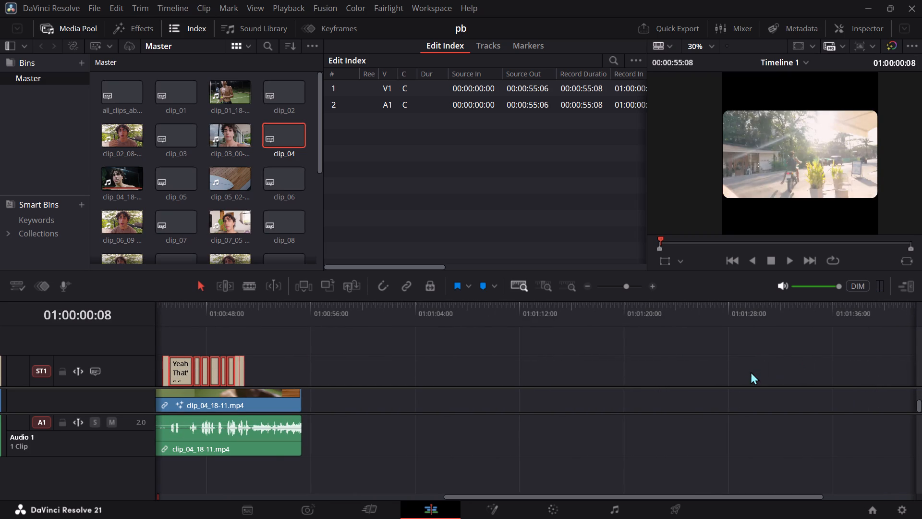
scroll(602, 397, right, 1)
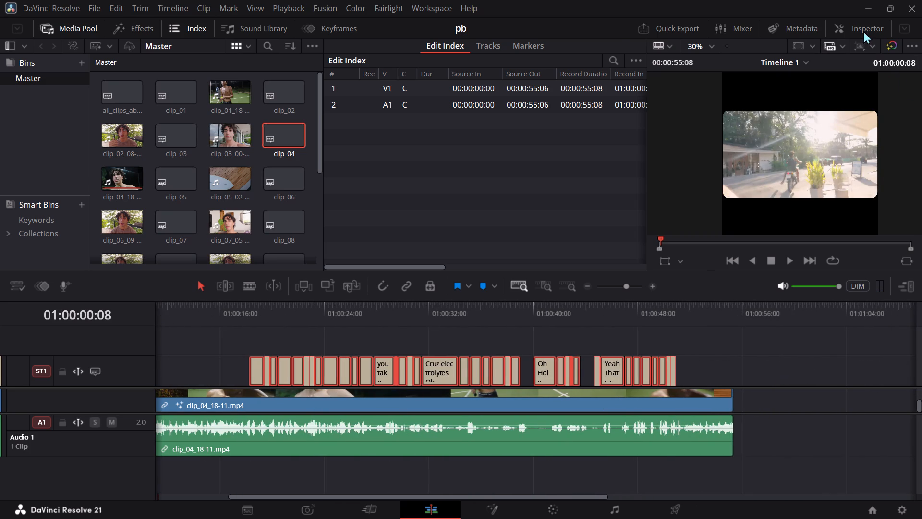
click(863, 31)
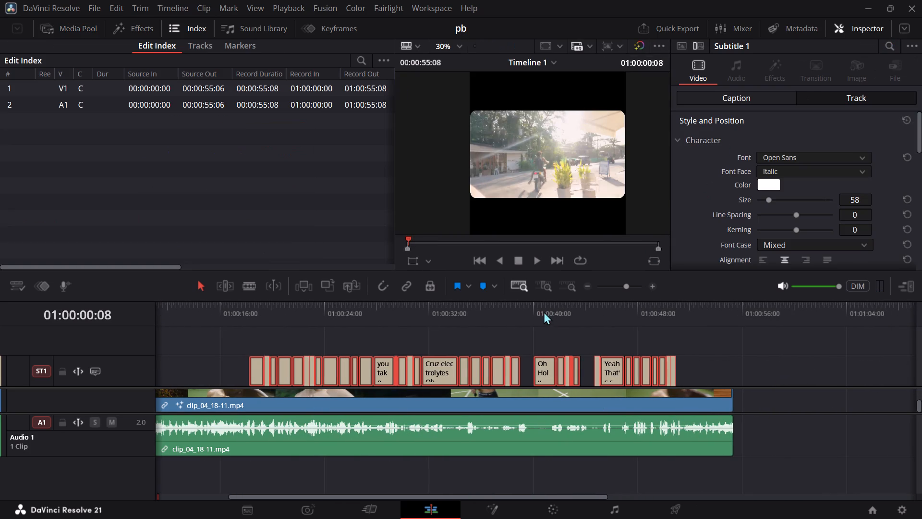
click(262, 313)
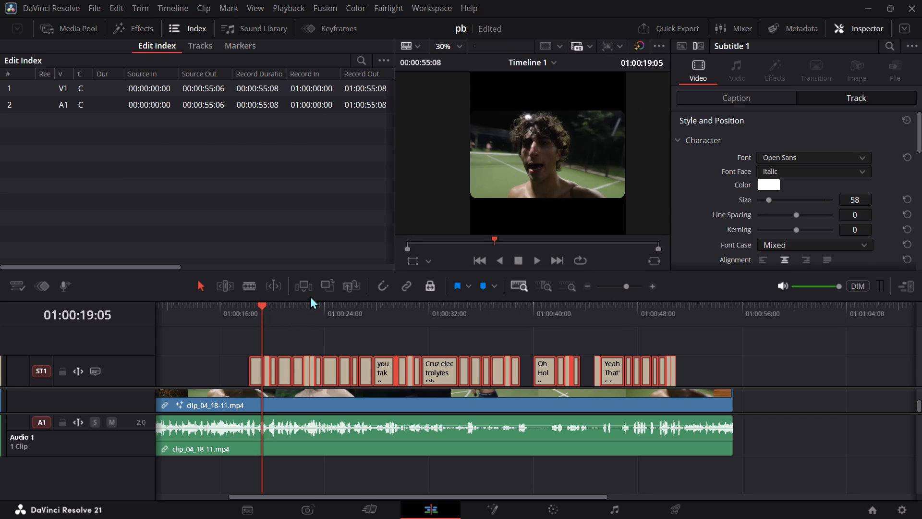
scroll(820, 222, down, 1)
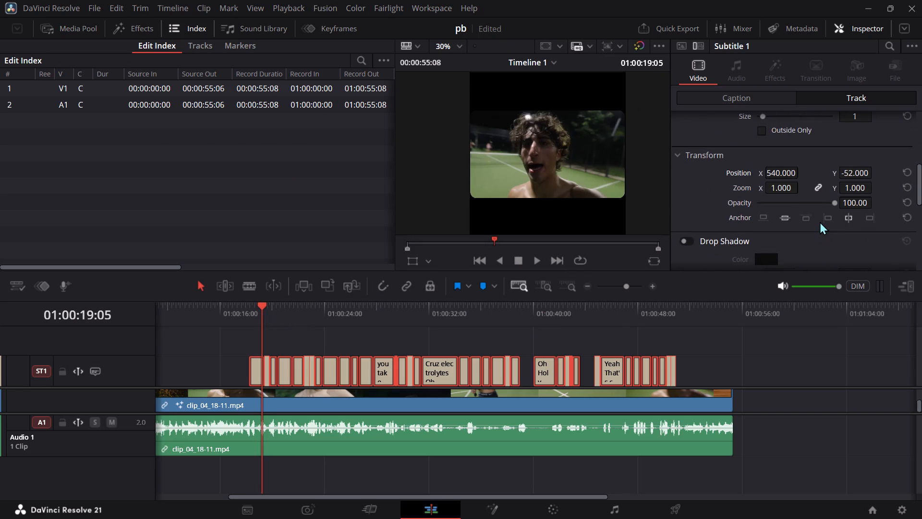
drag(857, 202, 717, 271)
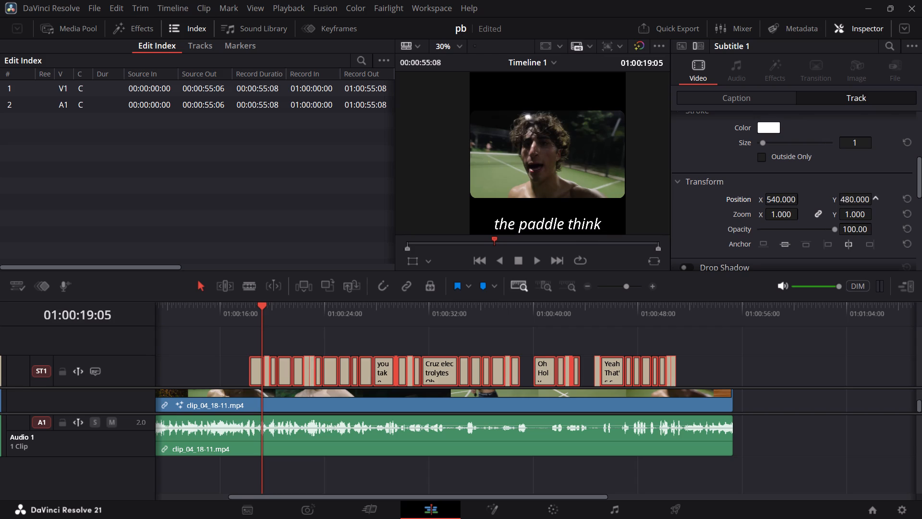
drag(717, 271, 796, 273)
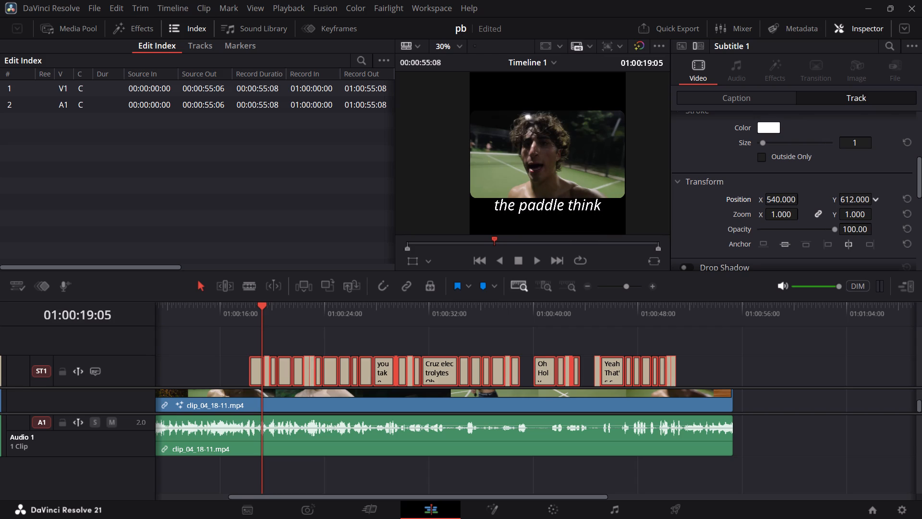
drag(796, 273, 795, 272)
Reduce the subtitle track's font size to 18.
drag(451, 40, 462, 48)
click(462, 48)
click(461, 62)
scroll(791, 167, up, 2)
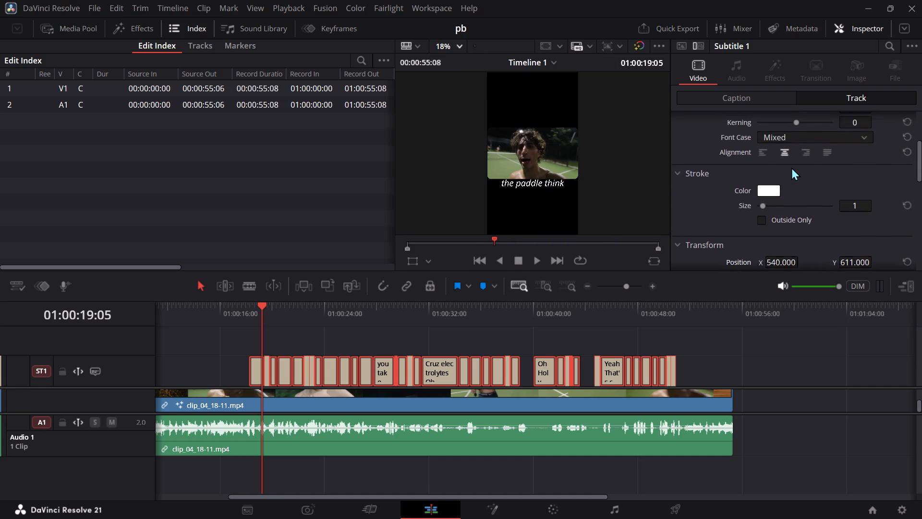
scroll(791, 167, up, 1)
drag(768, 157, 762, 159)
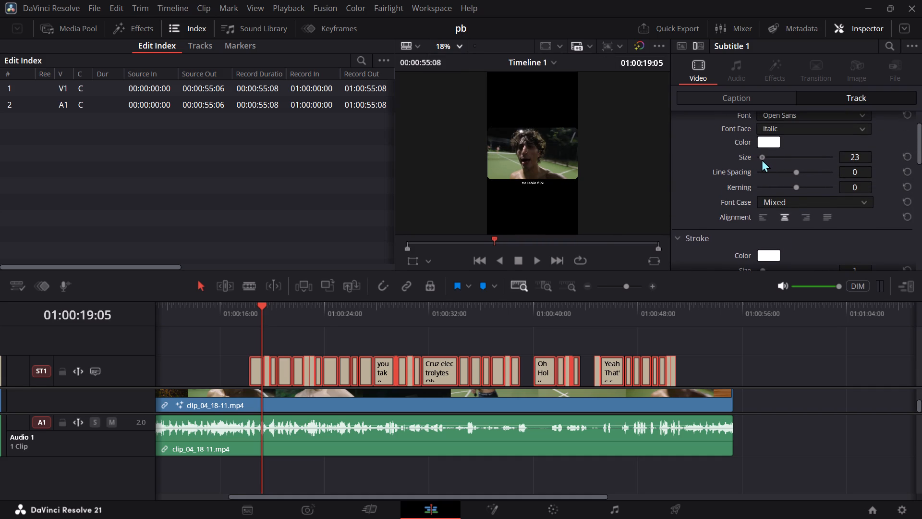
drag(762, 159, 762, 158)
double_click(862, 158)
key(BackSpace)
key(1)
key(8)
key(Return)
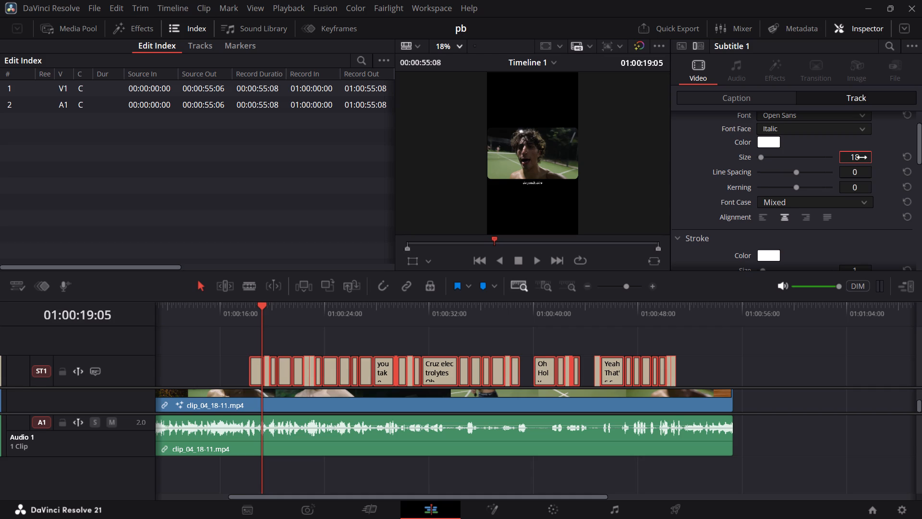
click(609, 187)
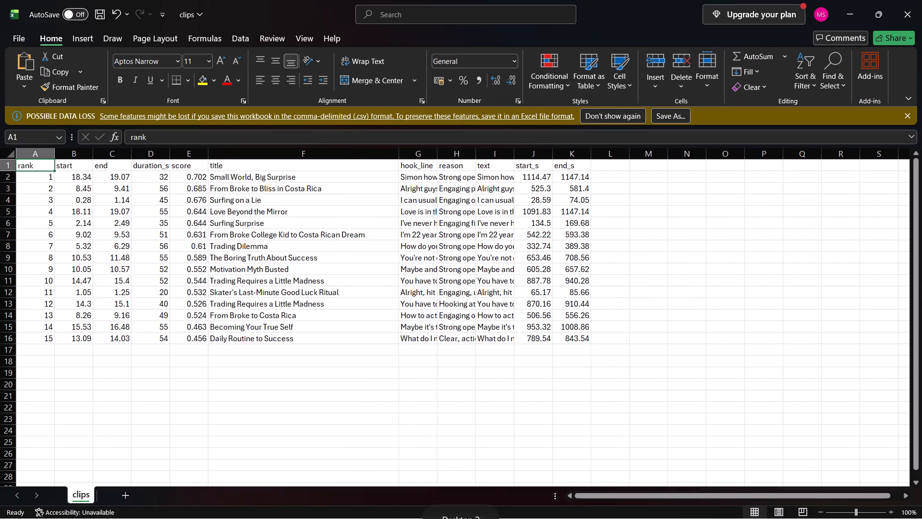
In the clips spreadsheet in Excel, copy the title text "Love Beyond the Mirror" from the rank 4 row.
triple_click(263, 213)
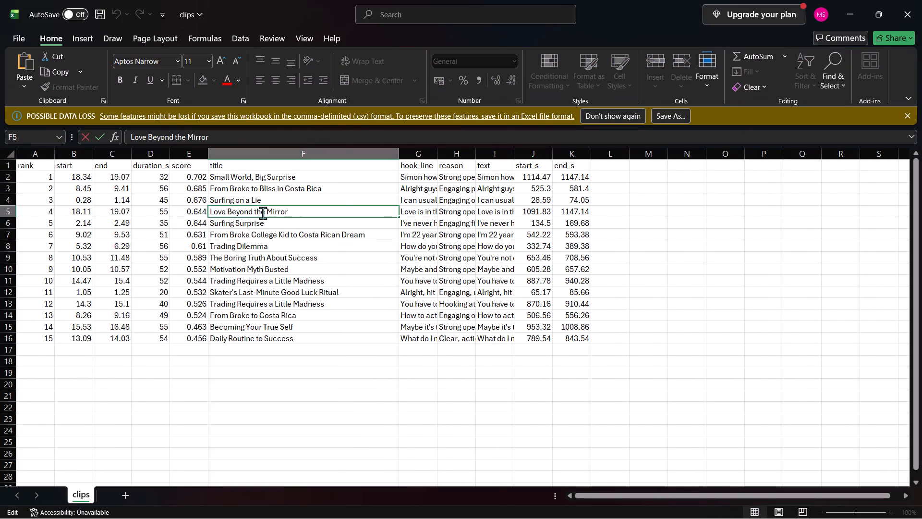
triple_click(263, 213)
double_click(263, 213)
double_click(263, 213)
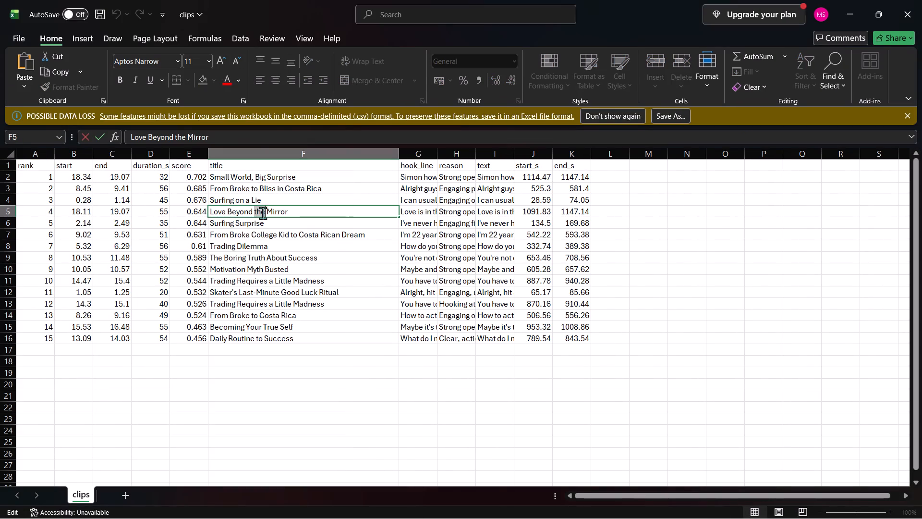
triple_click(263, 213)
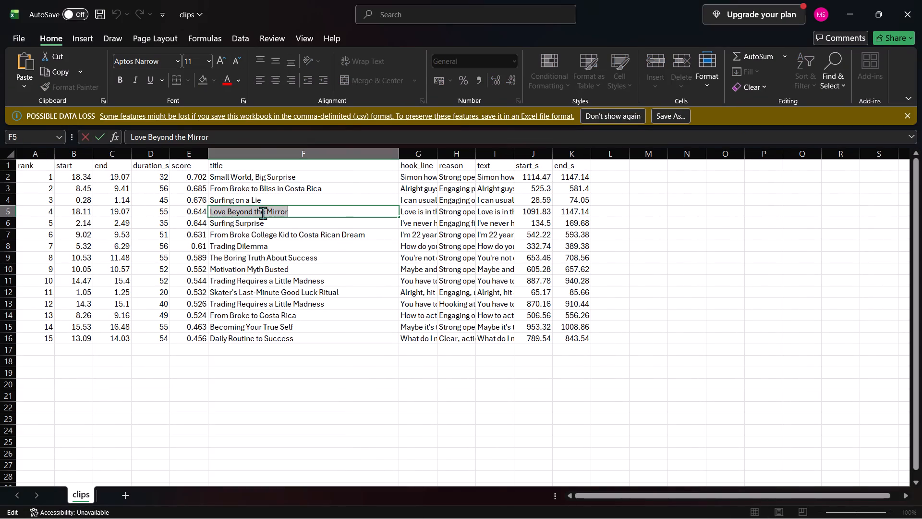
key(ctrl+c)
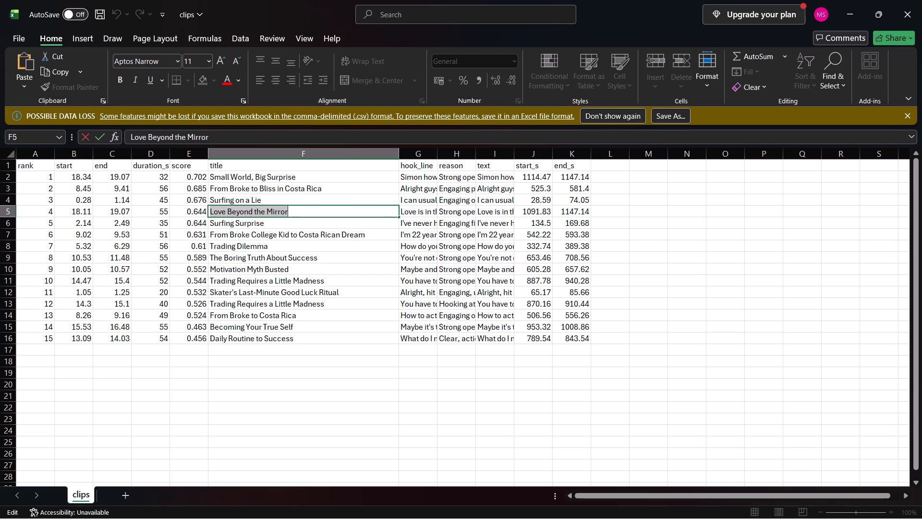
Widen the hook_line column in the clips spreadsheet so the hook lines can be read.
drag(438, 159, 475, 156)
drag(435, 152, 459, 153)
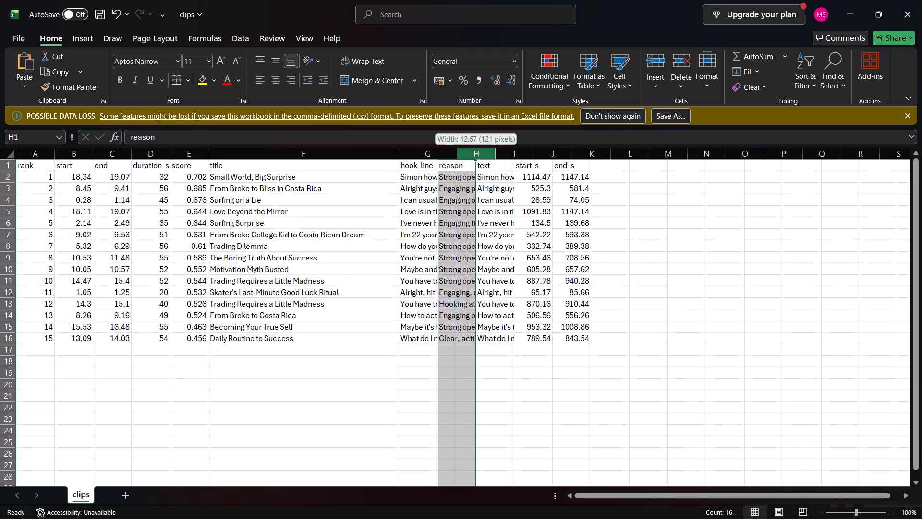
drag(459, 153, 468, 158)
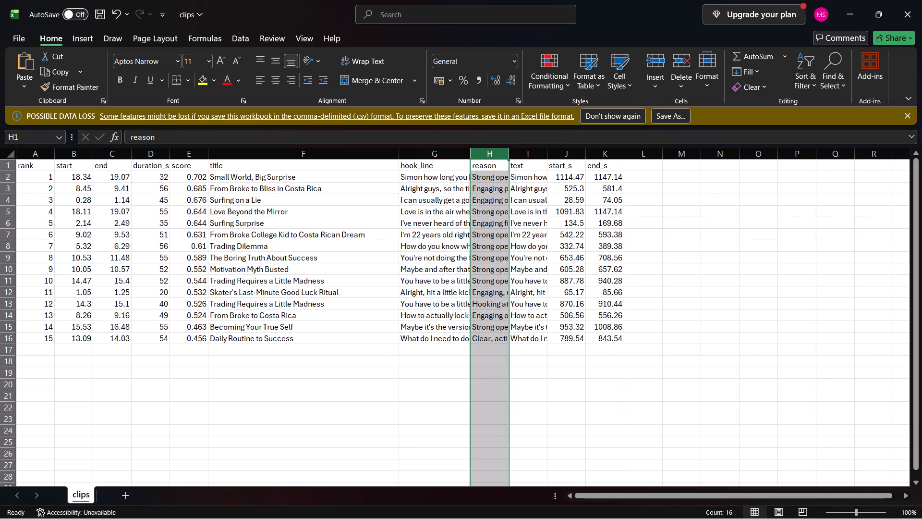
drag(468, 158, 561, 156)
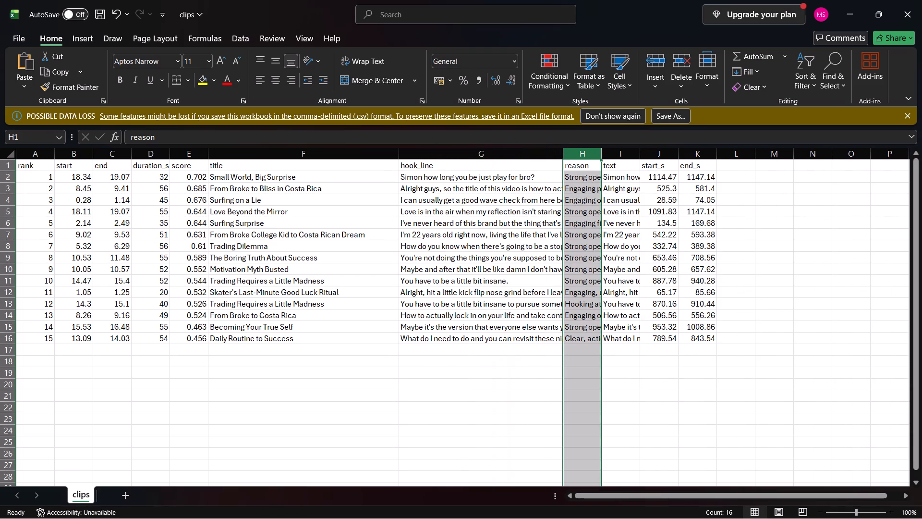
drag(561, 156, 618, 161)
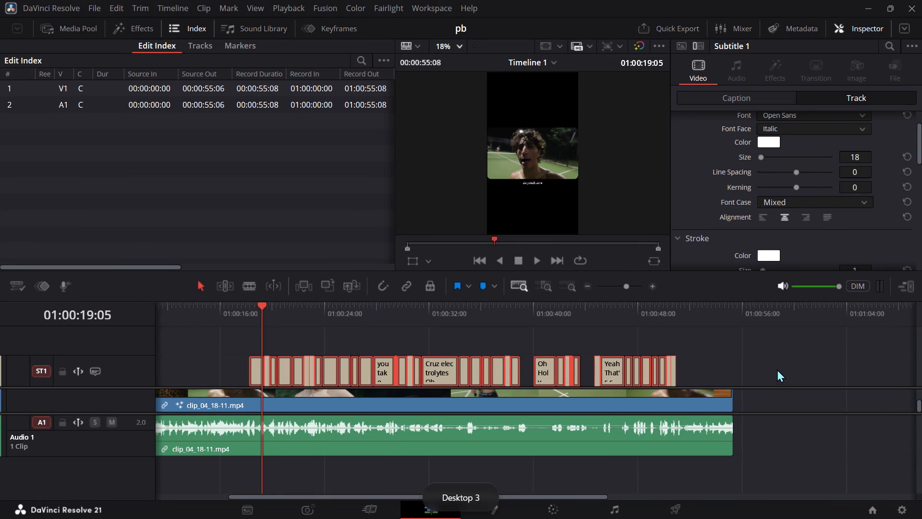
Place a Text+ title on top of the video clip at the playhead.
click(778, 364)
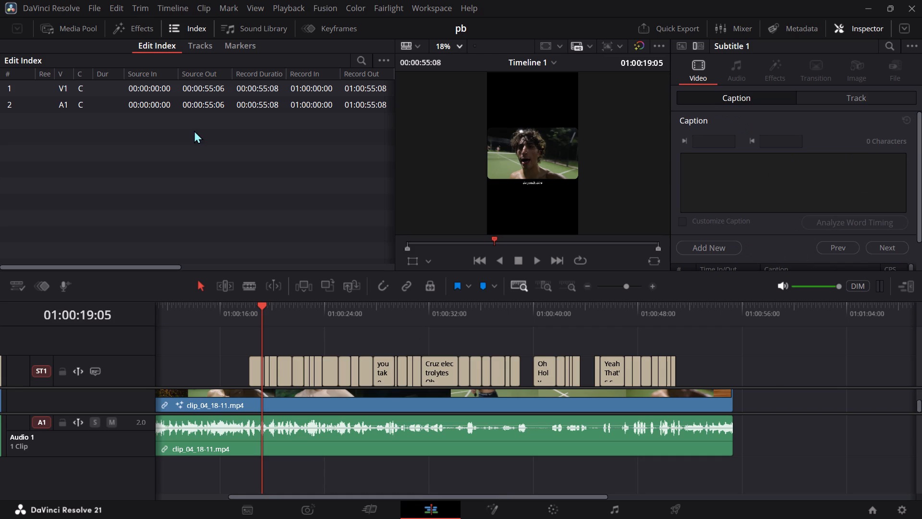
click(153, 34)
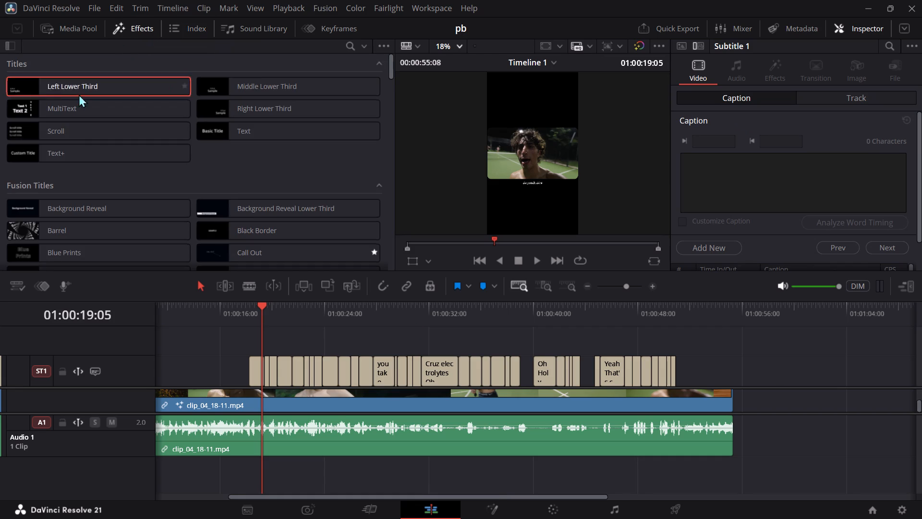
drag(62, 148, 587, 137)
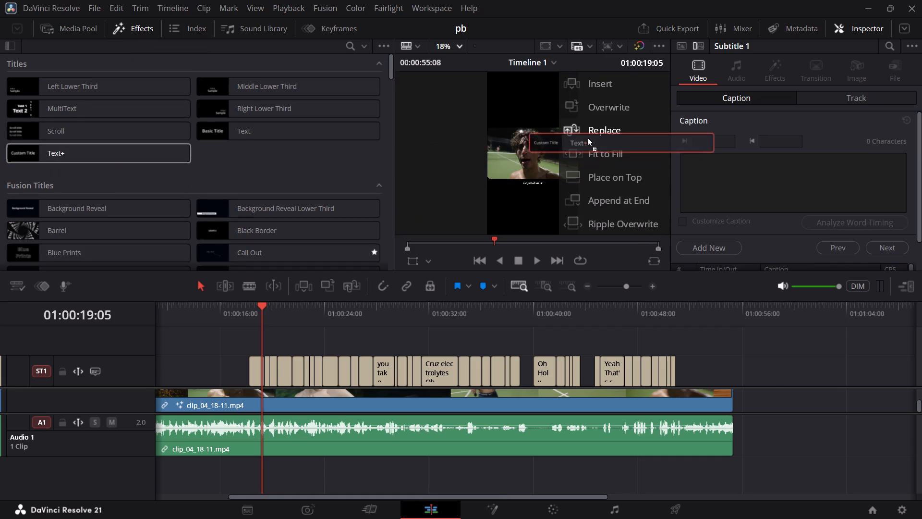
drag(587, 137, 586, 181)
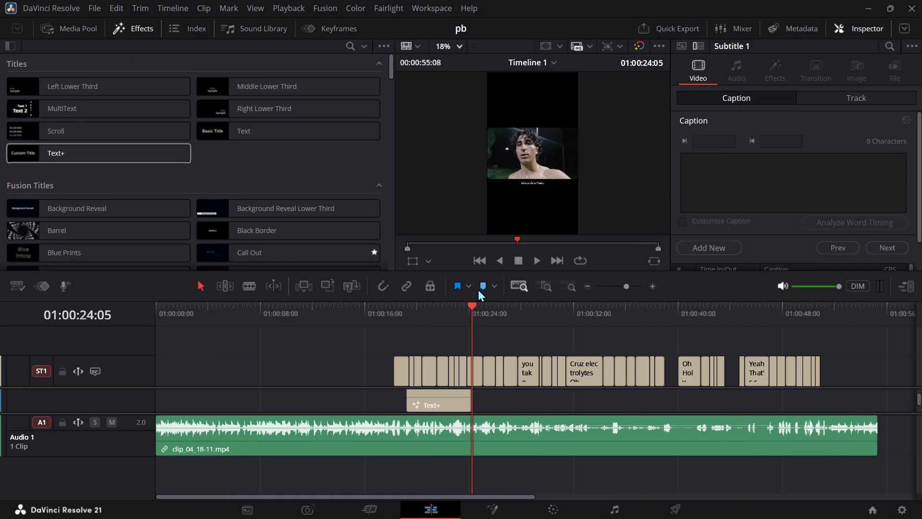
Move the Text+ title onto track V2 so that it begins at the very start of the timeline.
drag(431, 398, 196, 406)
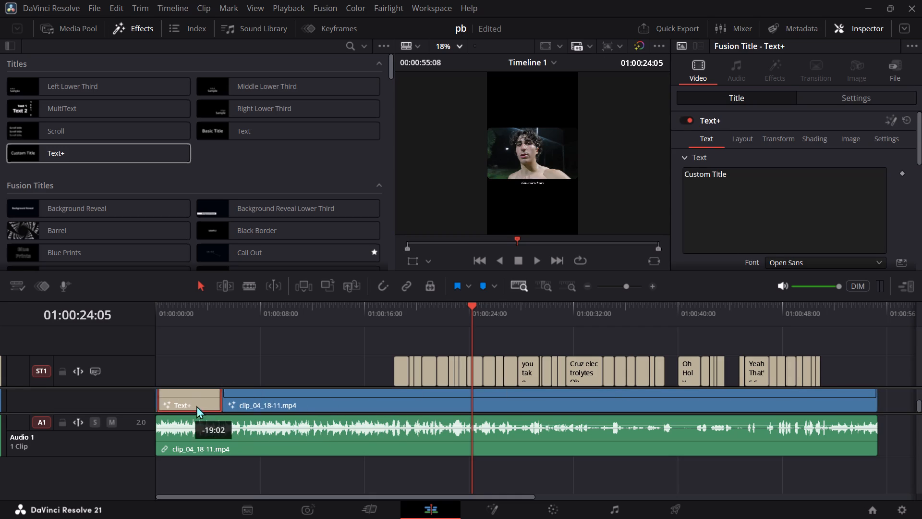
drag(196, 406, 183, 376)
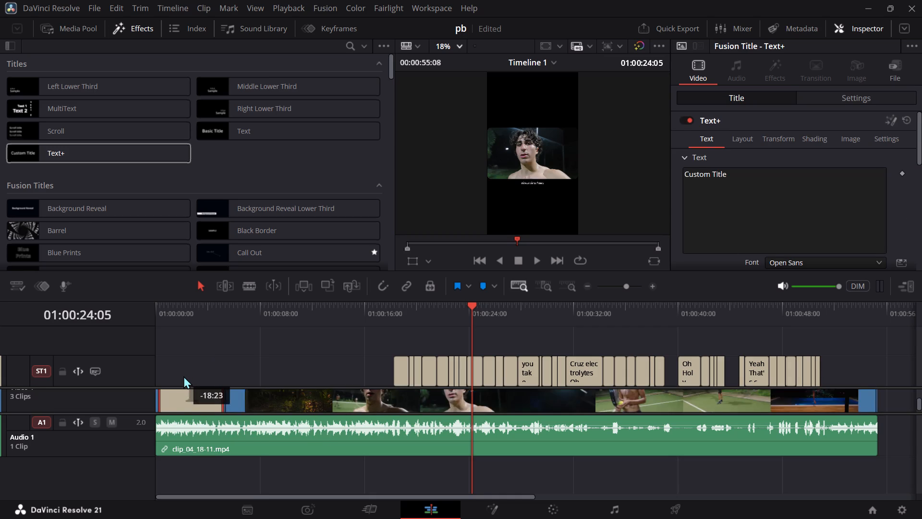
drag(183, 376, 185, 359)
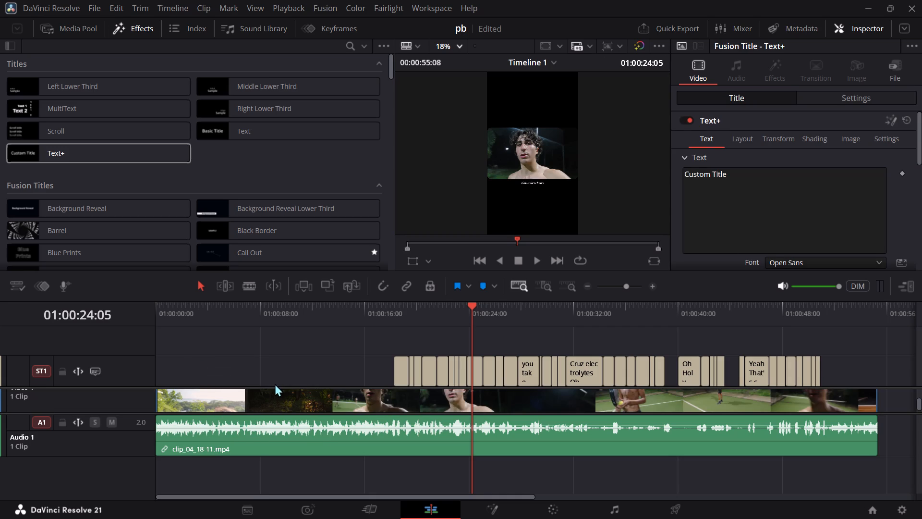
drag(278, 386, 285, 311)
scroll(303, 363, up, 1)
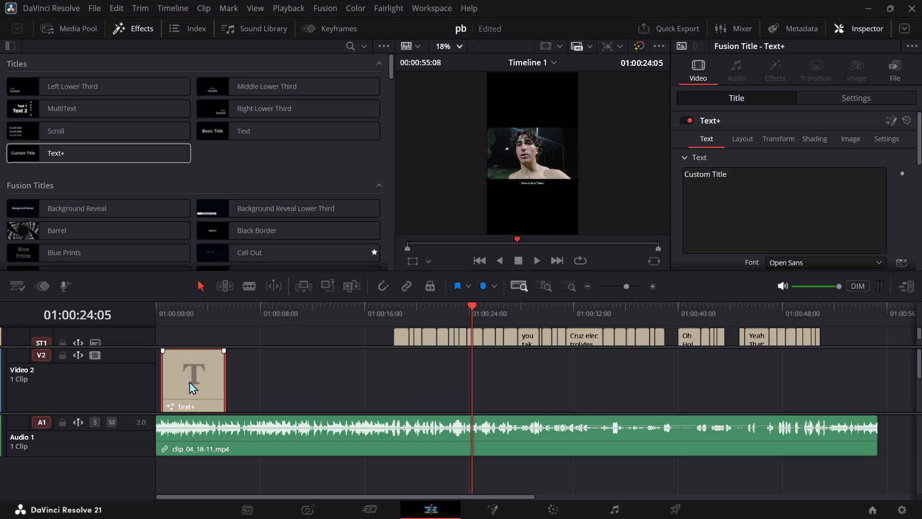
drag(189, 381, 147, 384)
Extend the Text+ title's end to match the end of clip_04_18-11.mp4.
drag(219, 387, 834, 384)
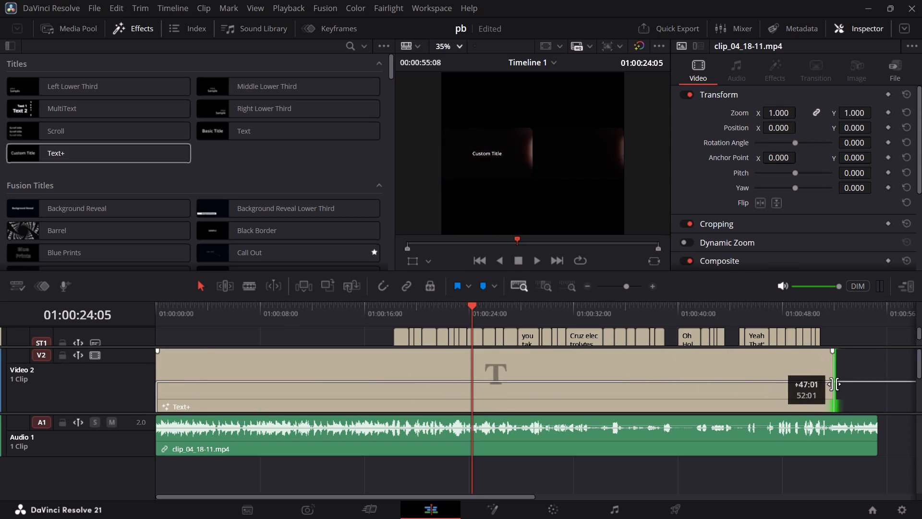
drag(834, 384, 834, 383)
drag(834, 383, 872, 383)
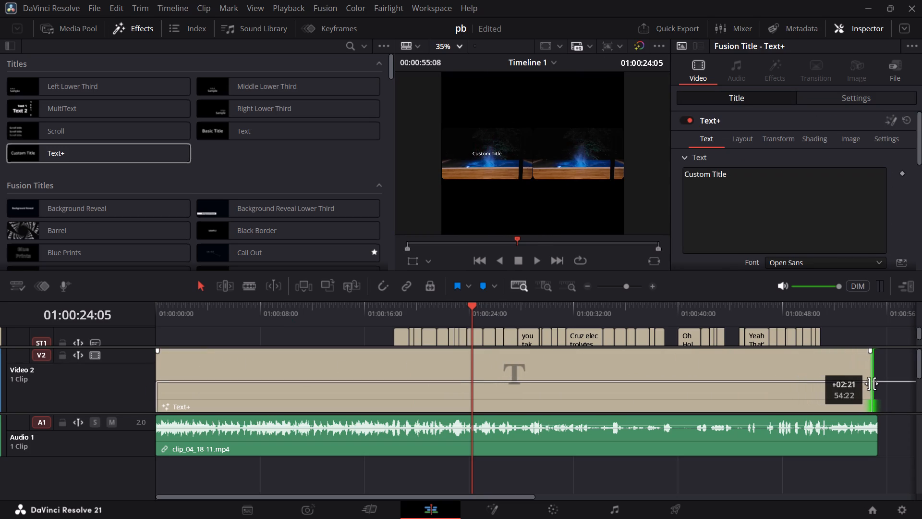
drag(872, 383, 874, 387)
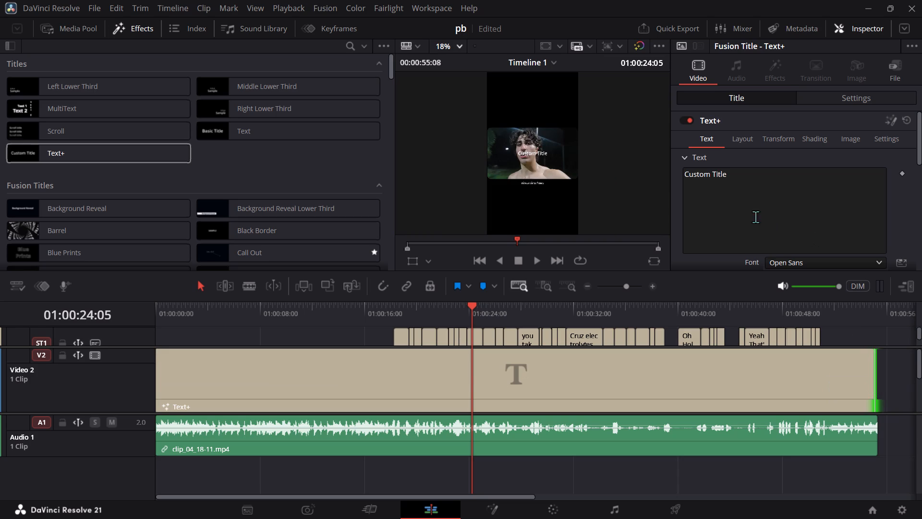
Replace the placeholder title text with the copied "Love Beyond the Mirror".
triple_click(713, 180)
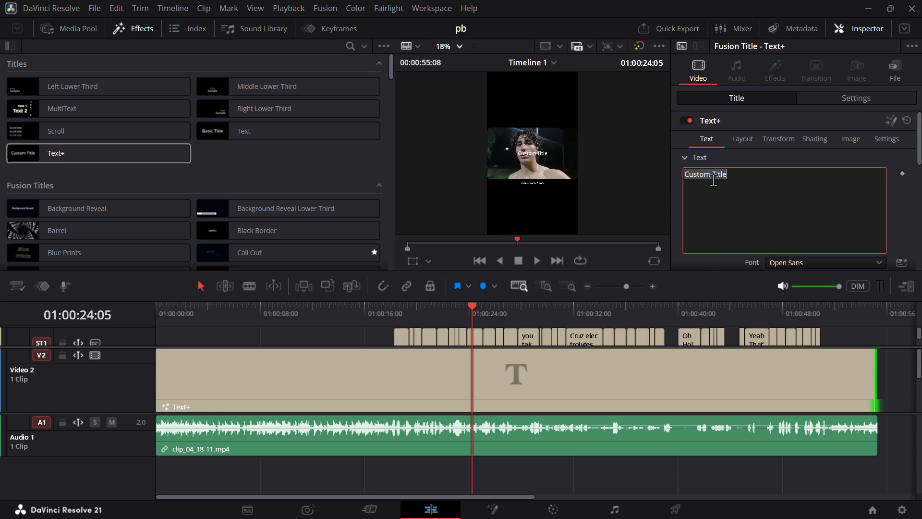
key(ctrl+v)
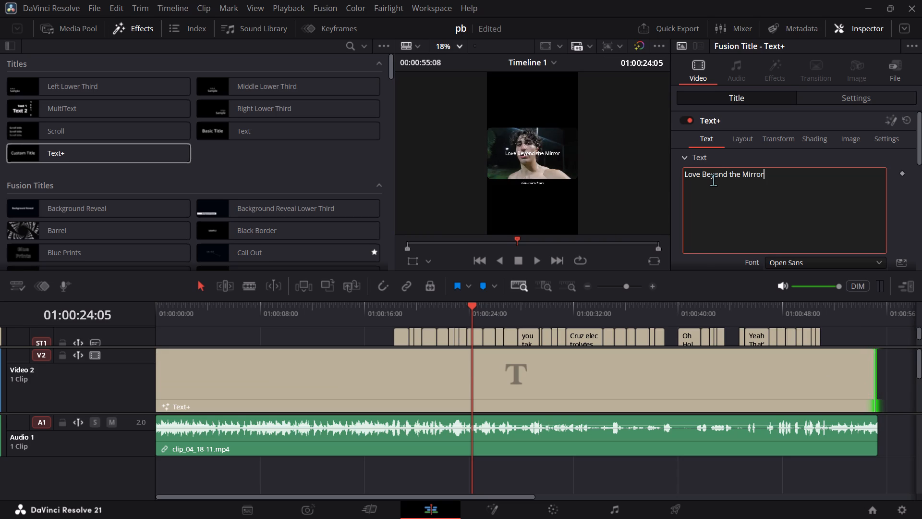
Raise the title above the video by setting its layout centre Y to 0.703.
click(737, 140)
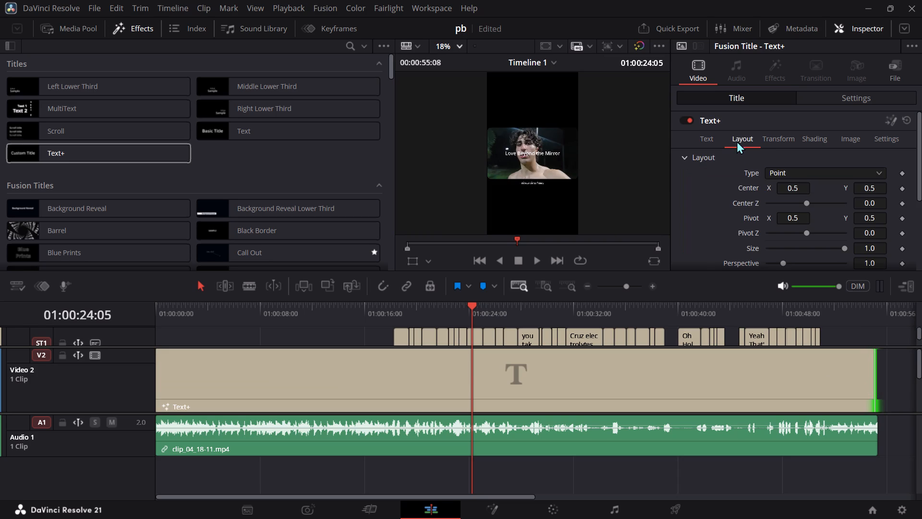
scroll(823, 217, down, 1)
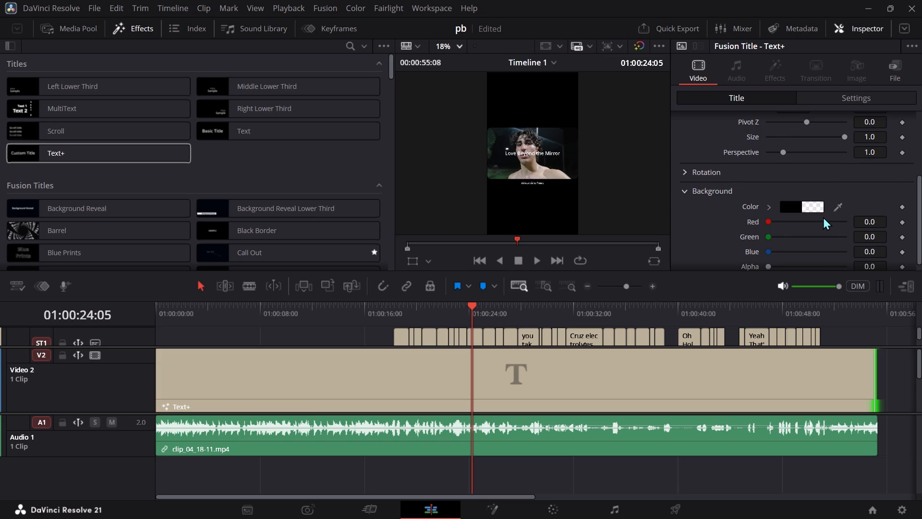
scroll(823, 217, up, 7)
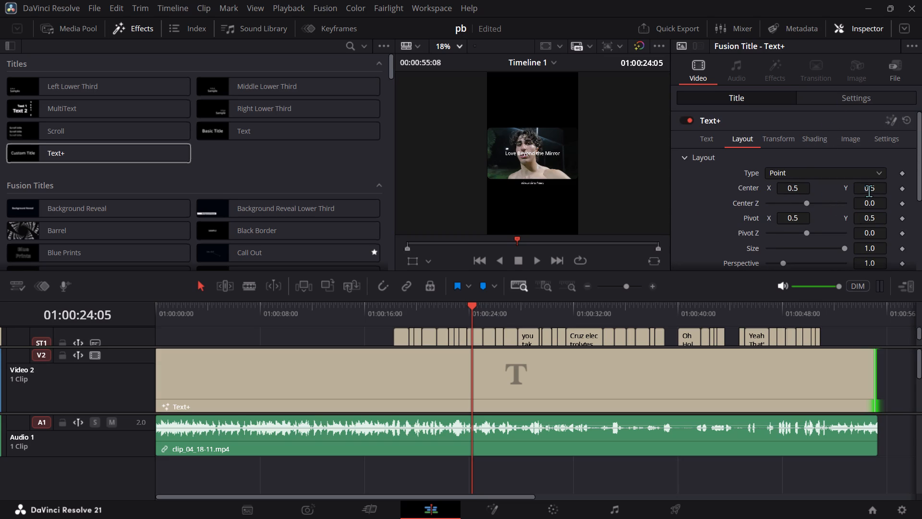
drag(867, 188, 503, 162)
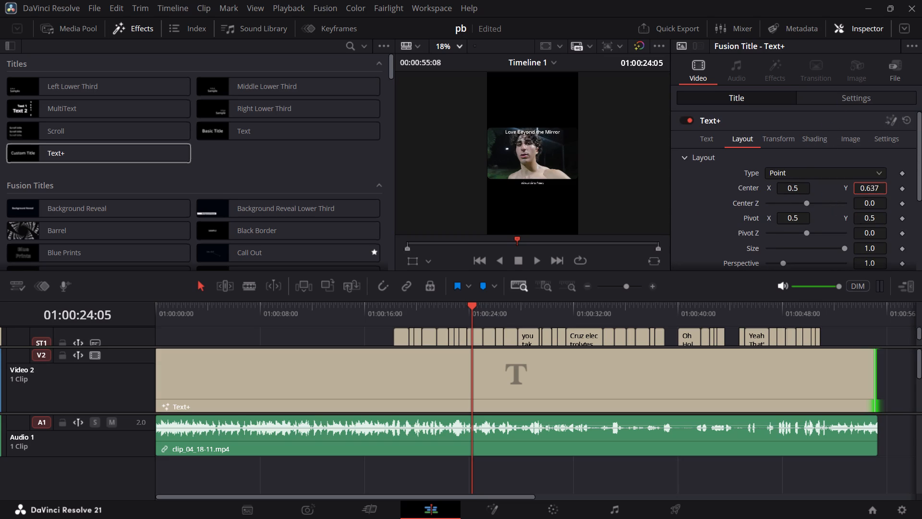
drag(503, 162, 540, 143)
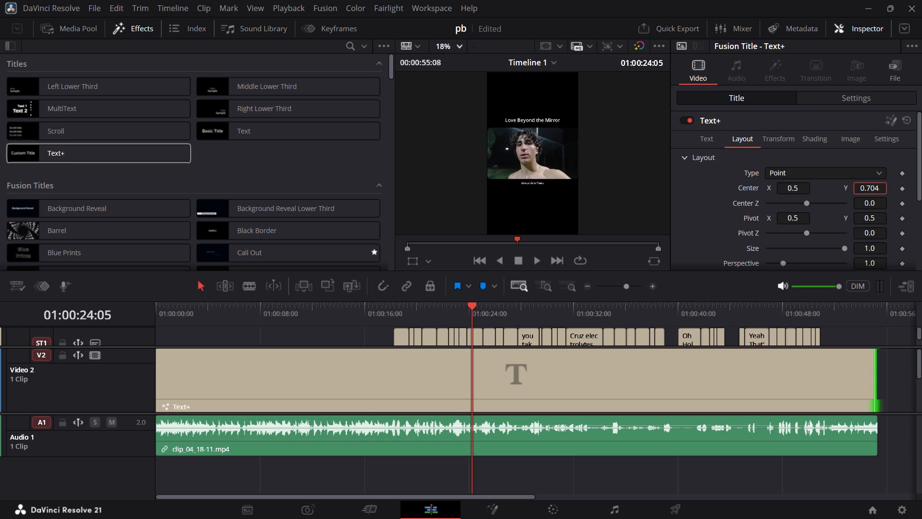
drag(540, 143, 540, 143)
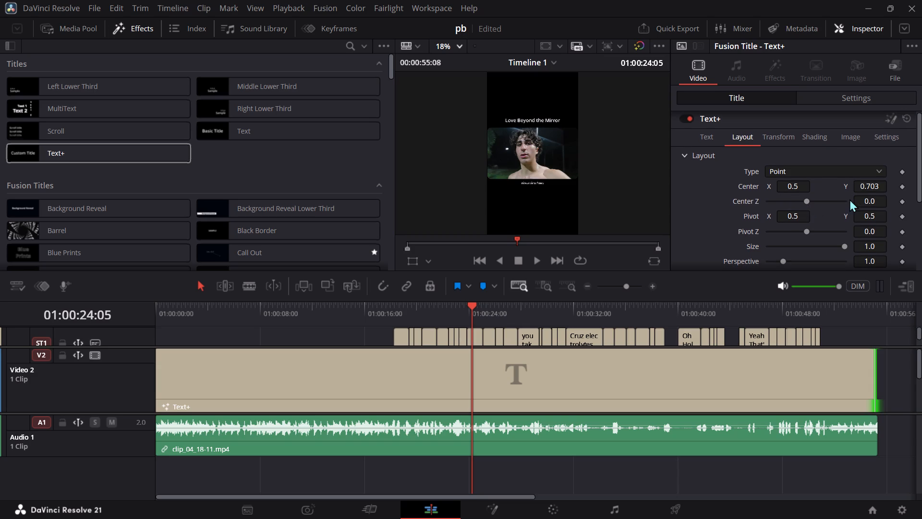
Set the title's font style to Bold and its text colour to yellow #ffff0c.
click(703, 131)
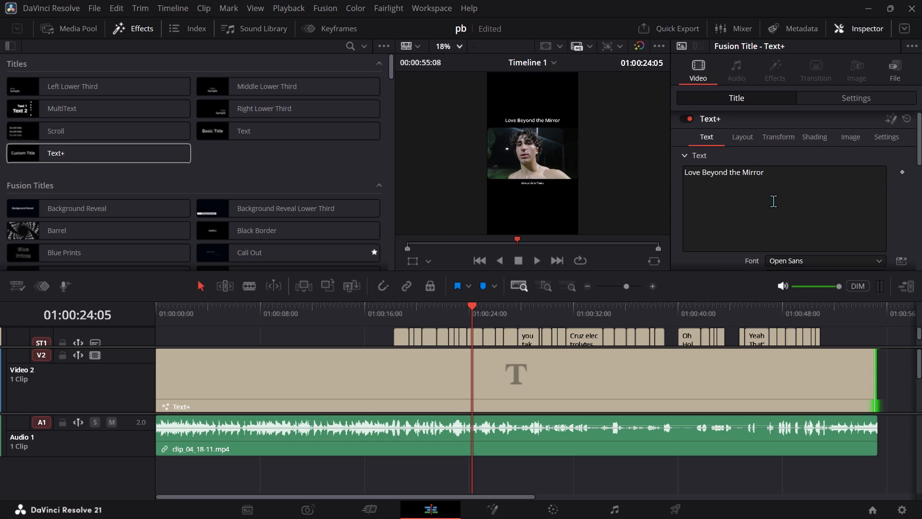
scroll(773, 201, down, 1)
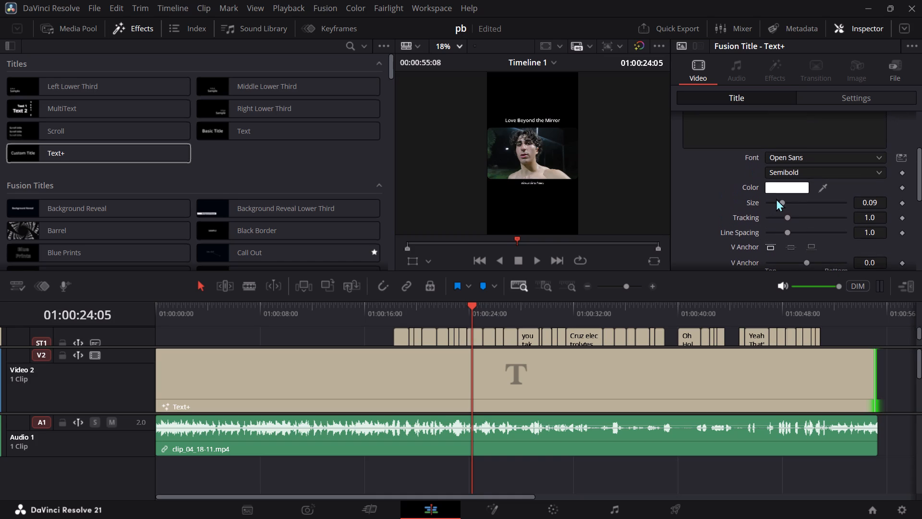
click(813, 171)
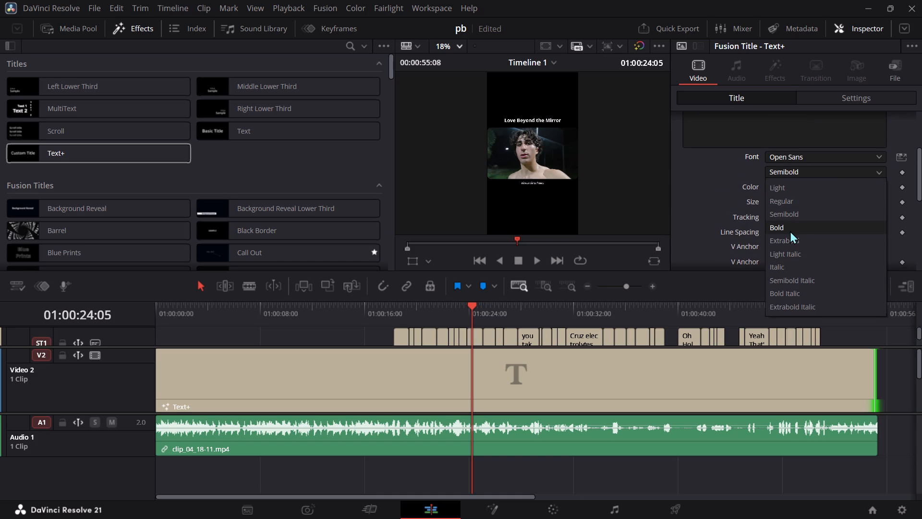
click(790, 231)
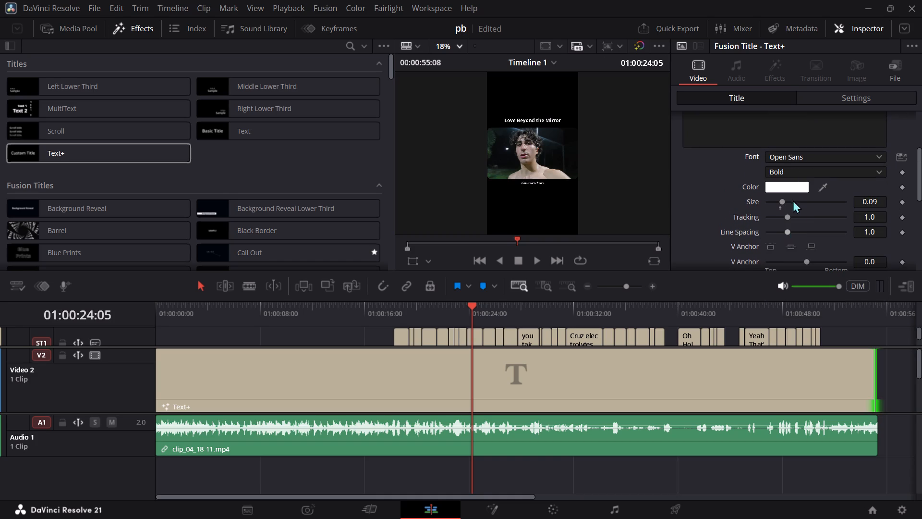
click(783, 189)
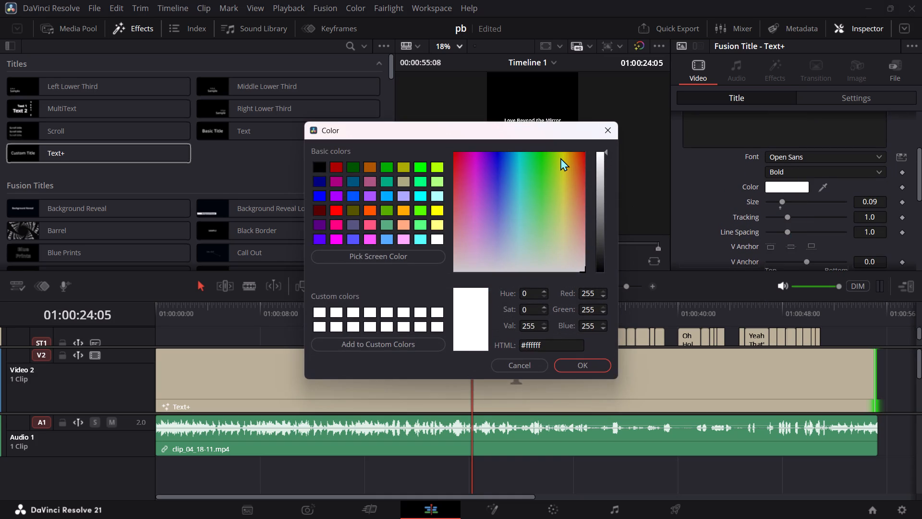
click(563, 158)
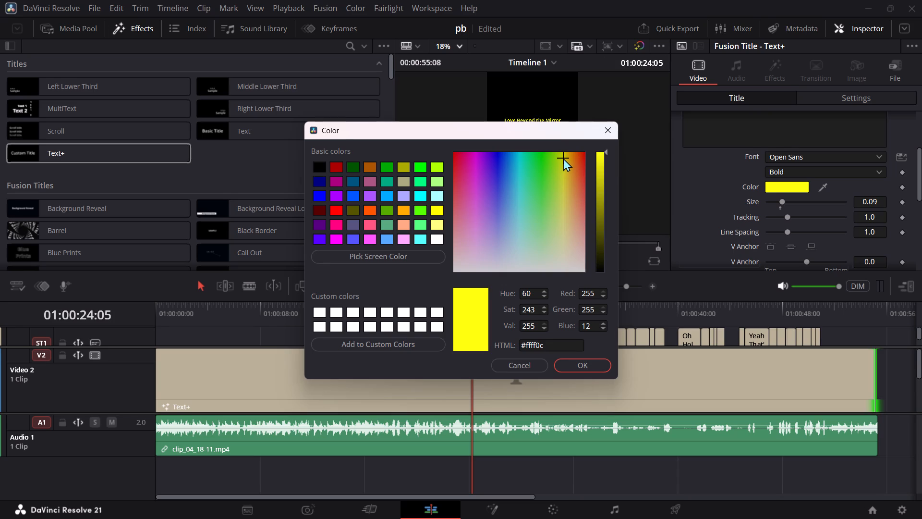
click(593, 359)
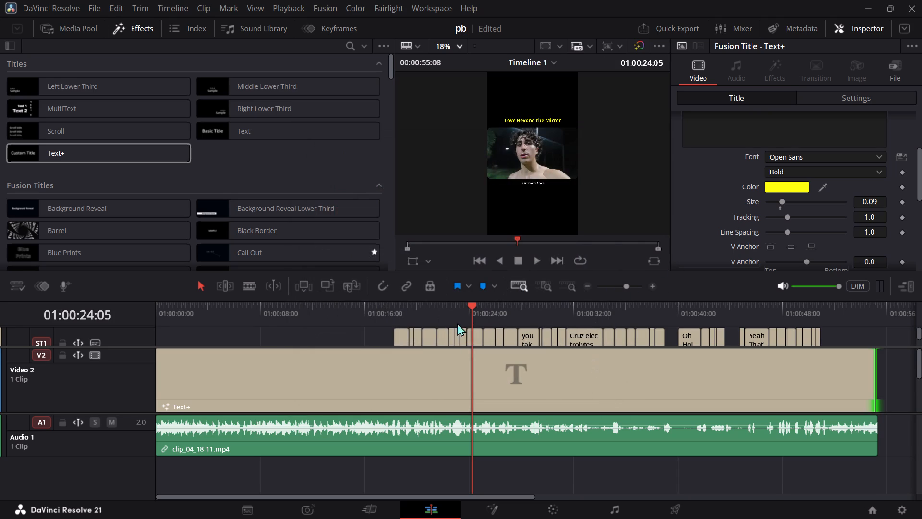
Play the timeline from the start to review the title and subtitles over the video.
drag(472, 306, 106, 335)
key(space)
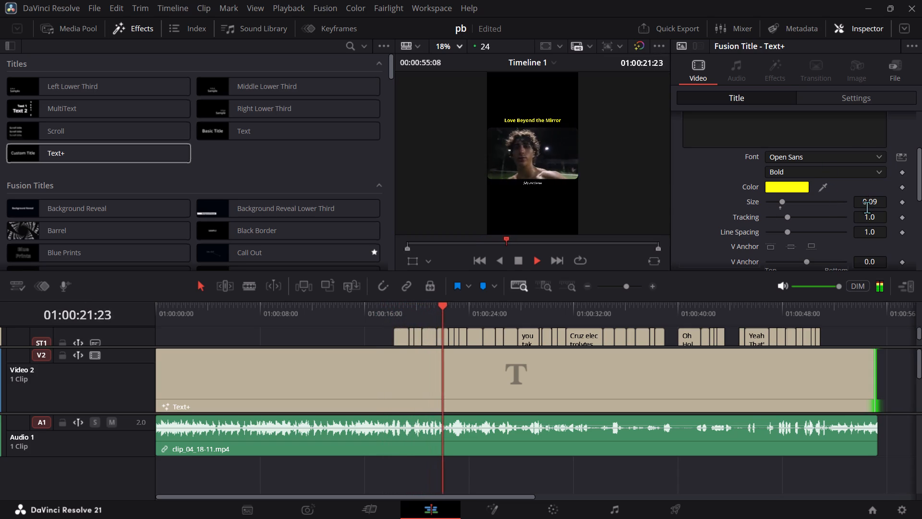
Fine-tune the title's layout centre Y to widen its gap above the video.
scroll(867, 207, up, 1)
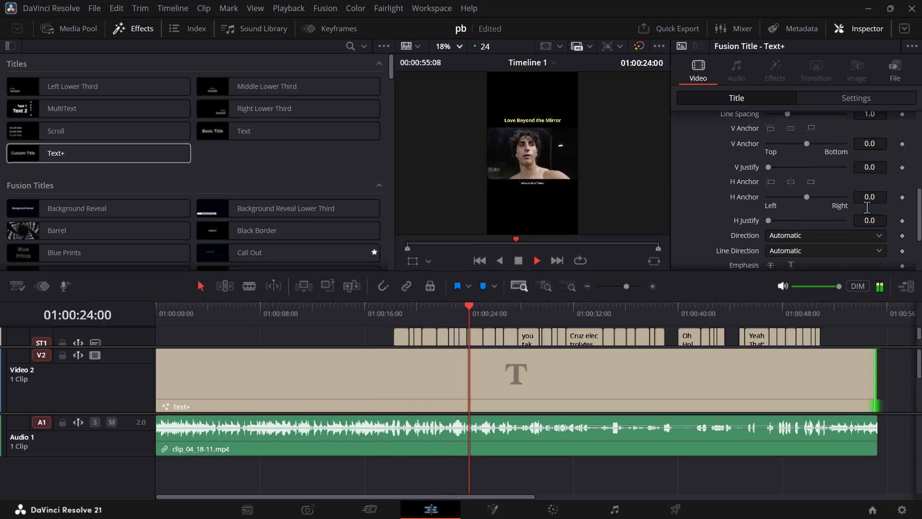
scroll(867, 207, up, 2)
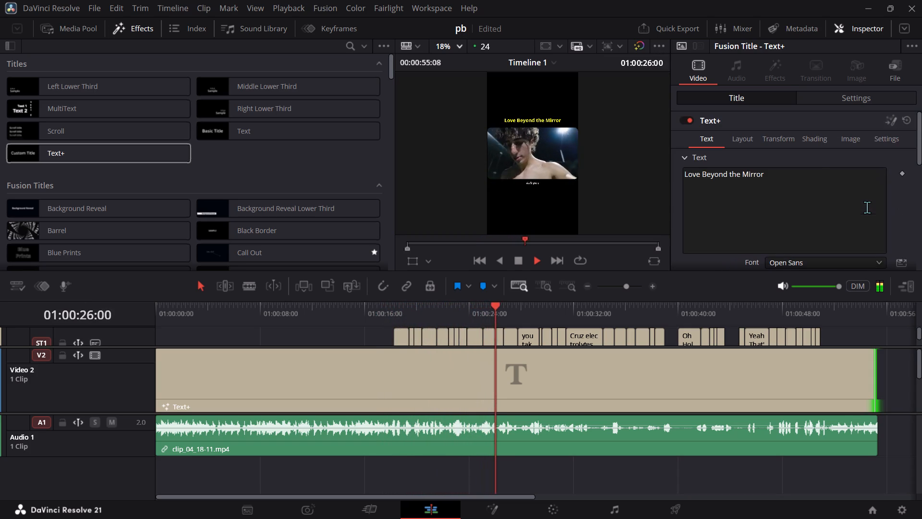
click(738, 141)
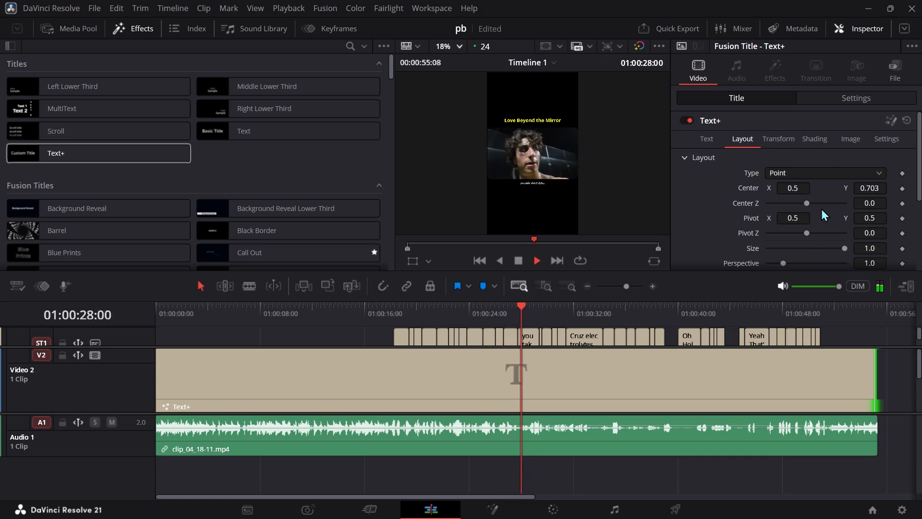
scroll(821, 208, up, 1)
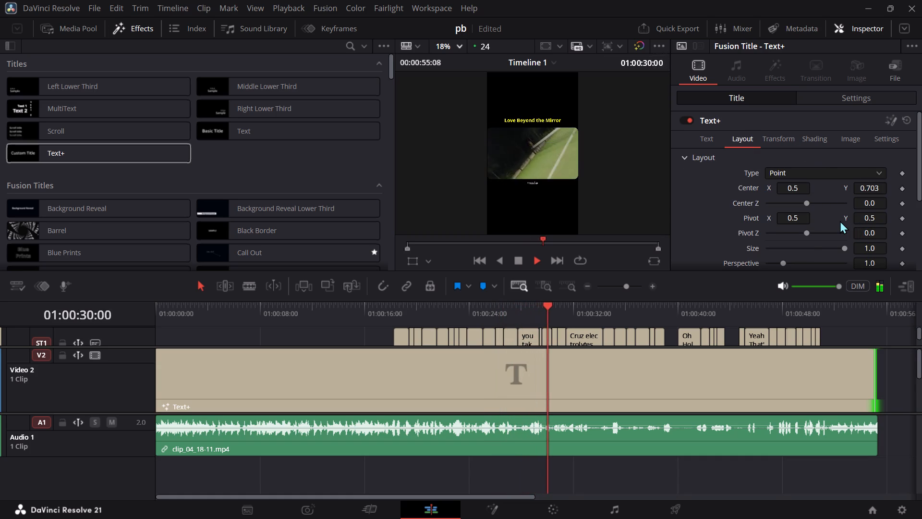
drag(869, 188, 895, 183)
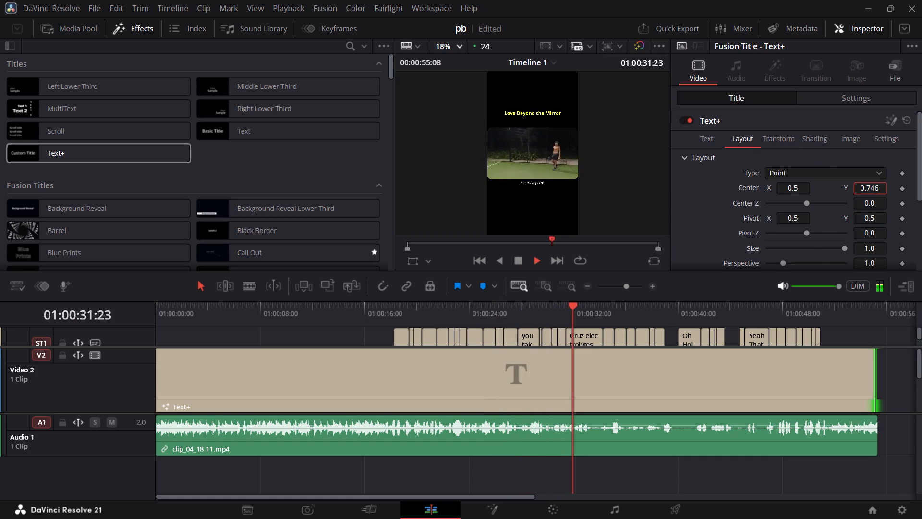
drag(895, 183, 881, 188)
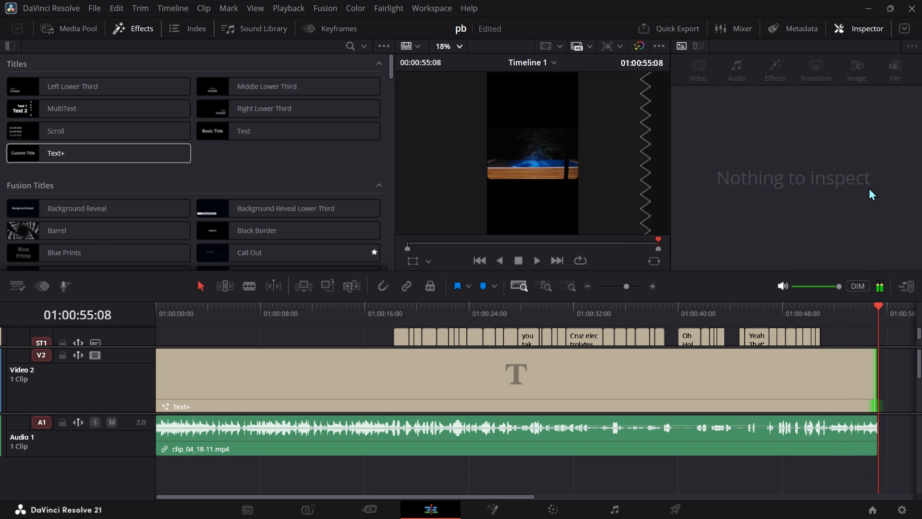
Open the Deliver page and set the subtitle export format to Burn into video.
click(677, 512)
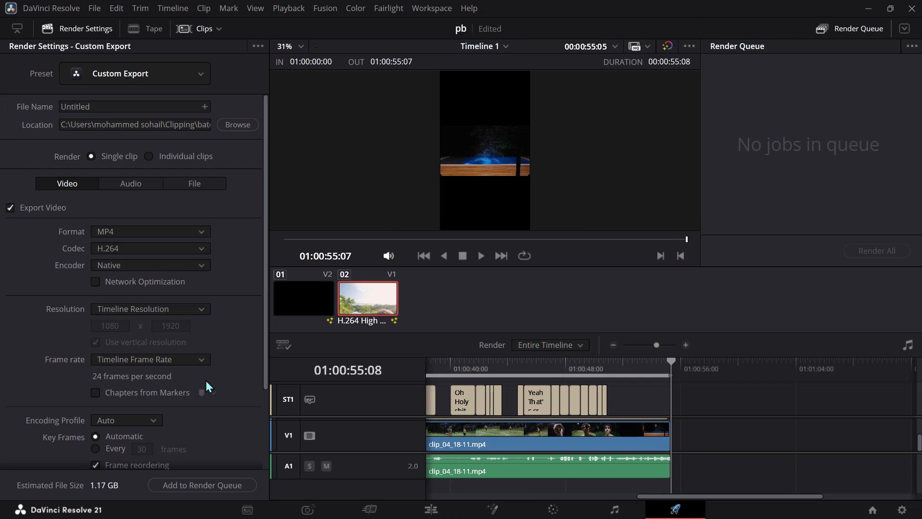
scroll(206, 380, down, 5)
click(60, 459)
scroll(60, 459, down, 9)
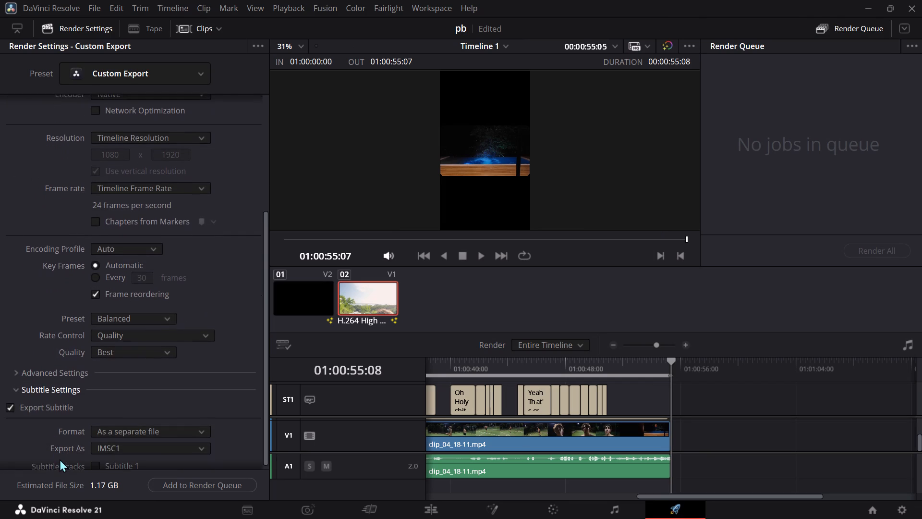
click(130, 442)
click(194, 455)
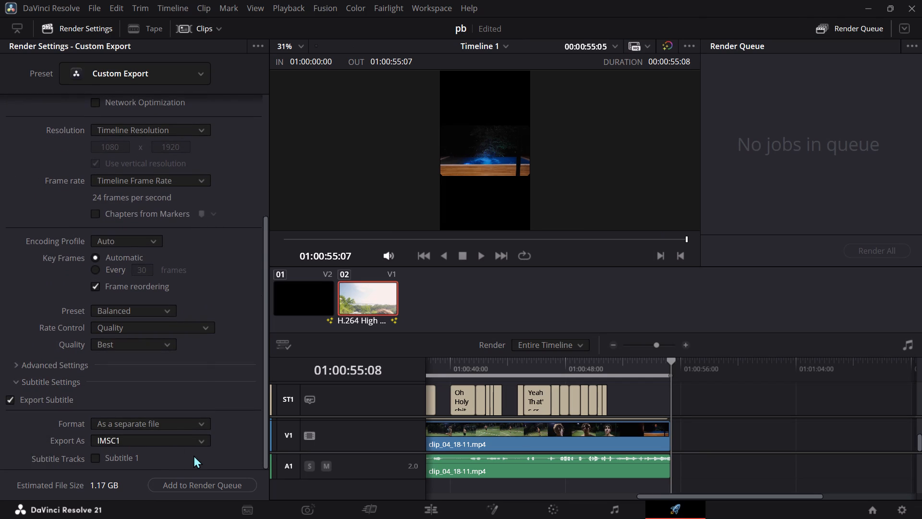
click(182, 423)
click(142, 465)
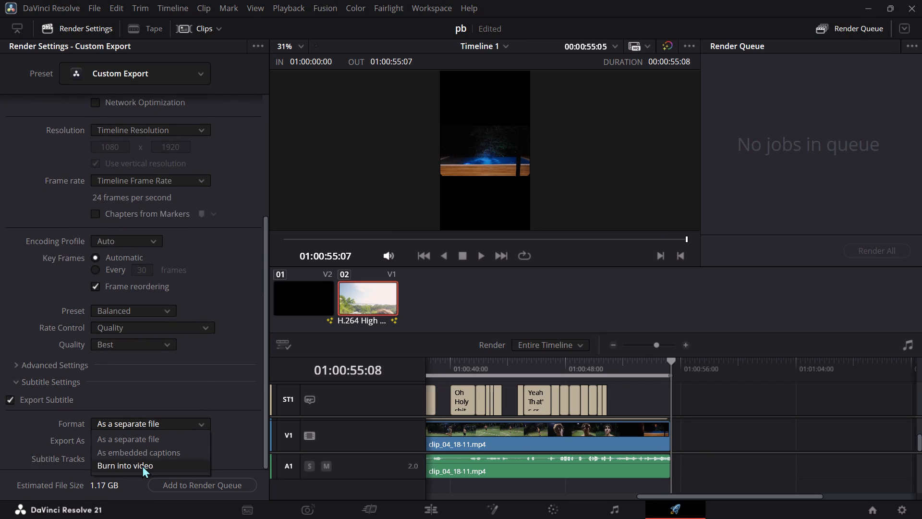
Name the export file pb 3.
scroll(187, 375, up, 8)
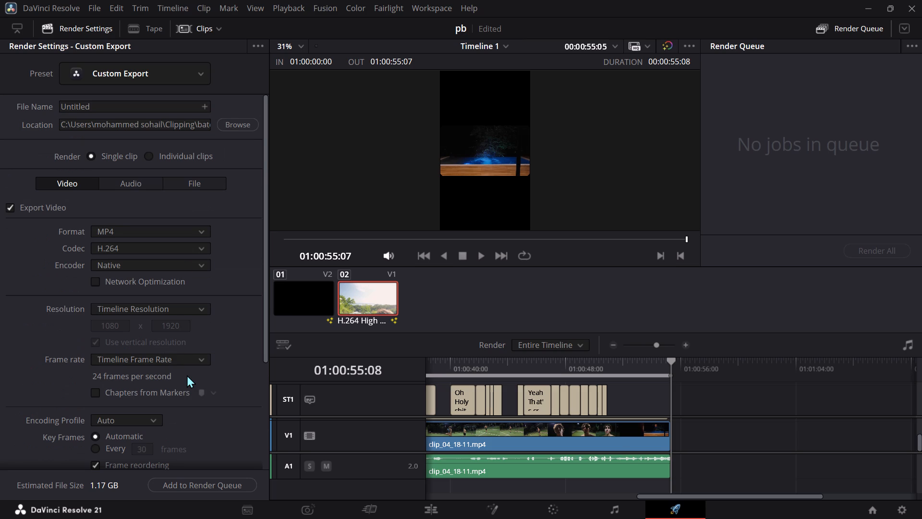
triple_click(142, 105)
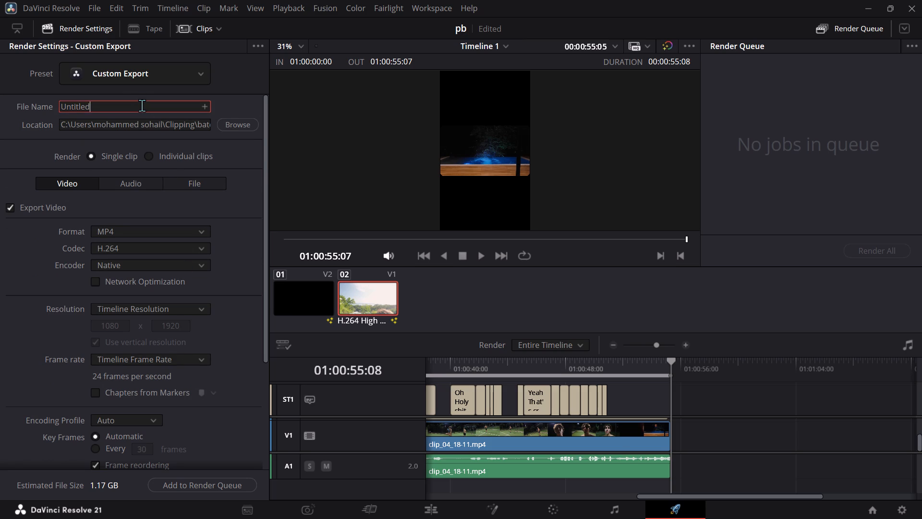
key(BackSpace)
text(pb)
key(space)
key(3)
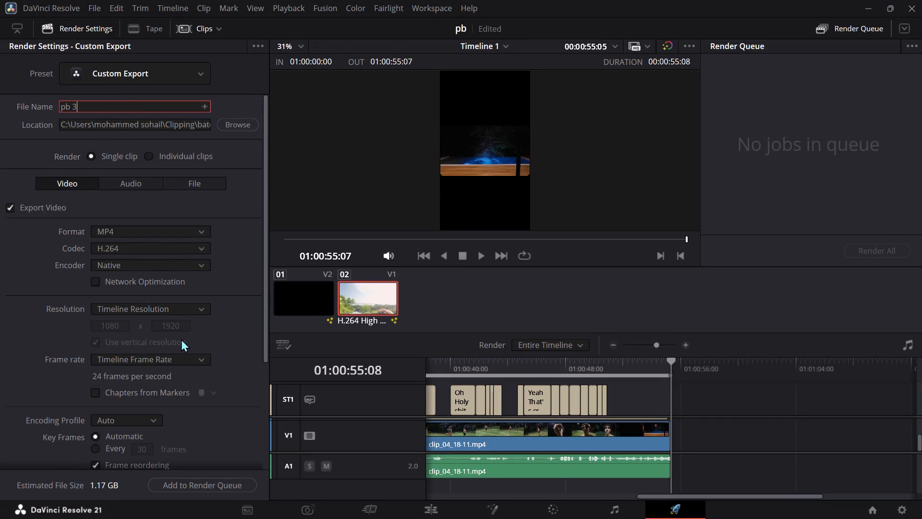
Add the pb 3 export to the render queue and render it.
scroll(181, 339, down, 3)
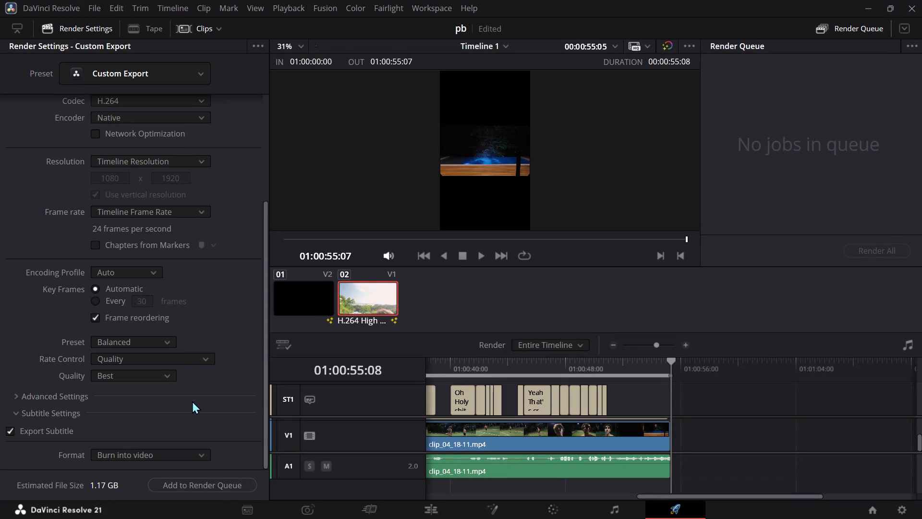
click(217, 485)
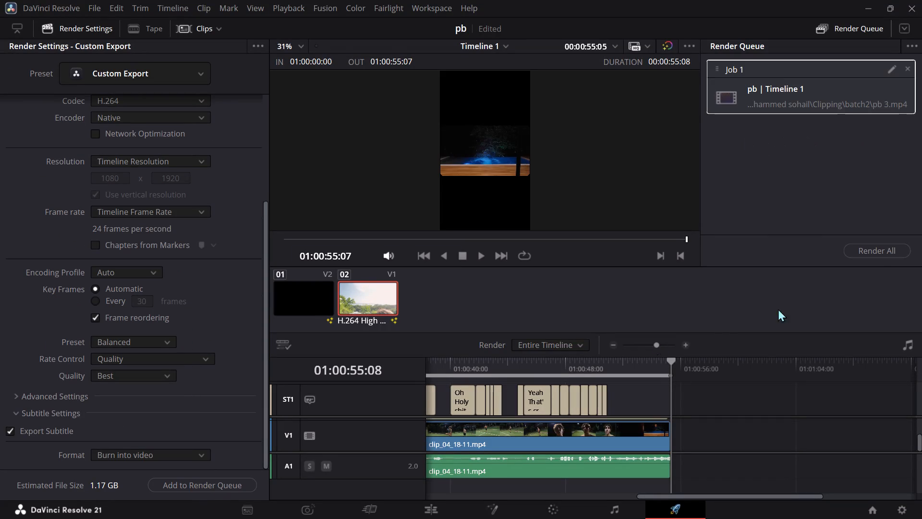
click(872, 247)
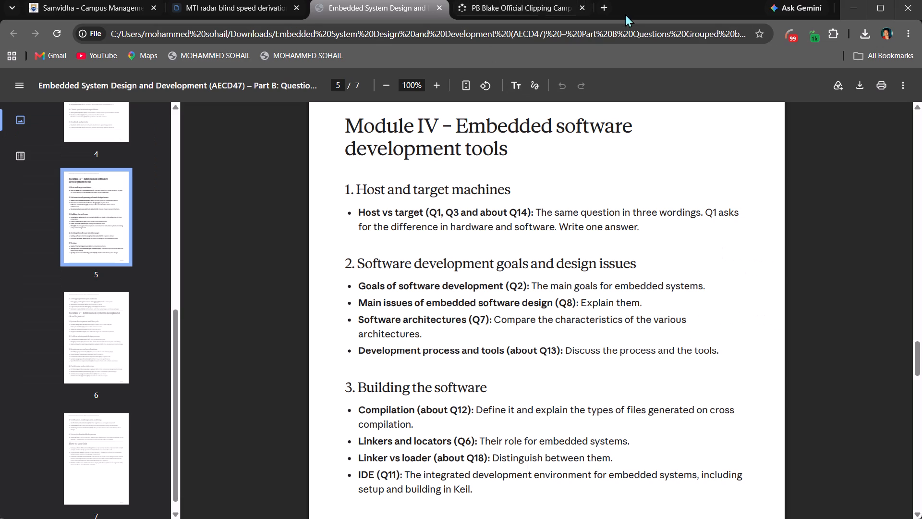
Switch to Chrome and open Instagram in a new browser tab.
click(610, 7)
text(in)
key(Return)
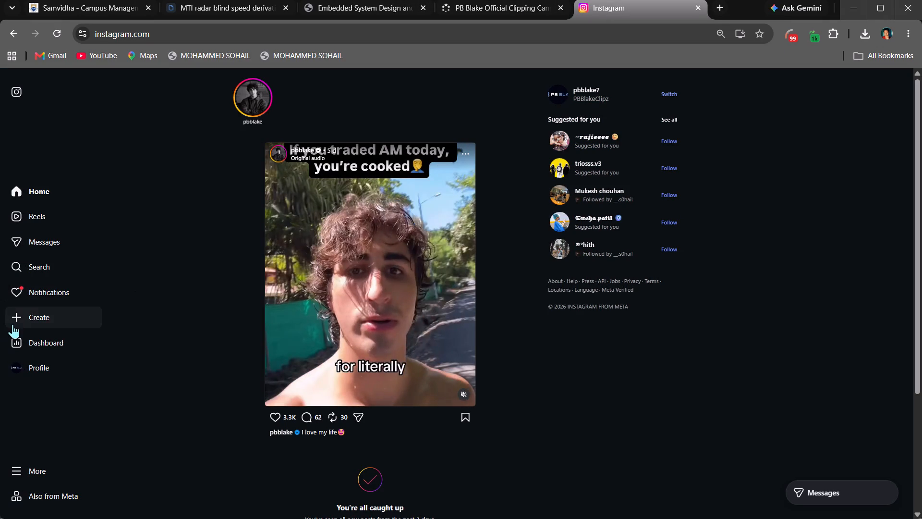
Create a new Instagram post and load the pb 3 video from the batch2 folder.
click(24, 319)
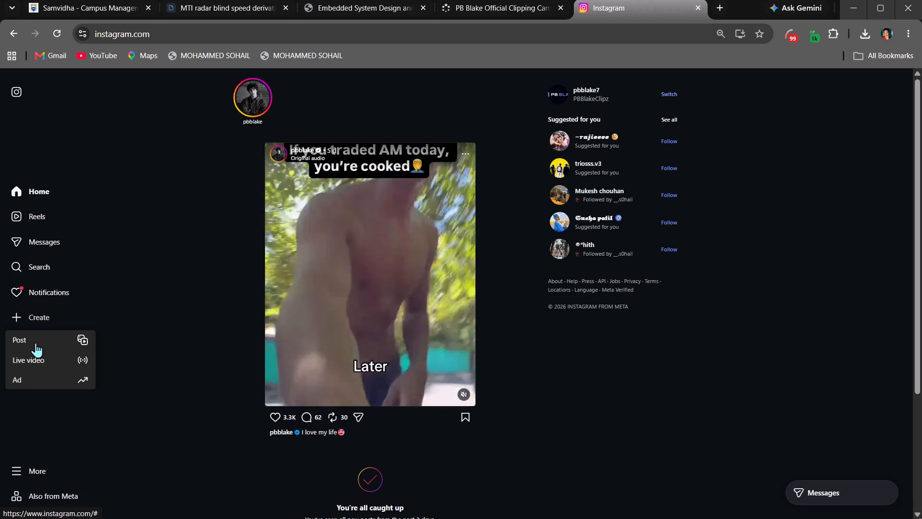
click(64, 339)
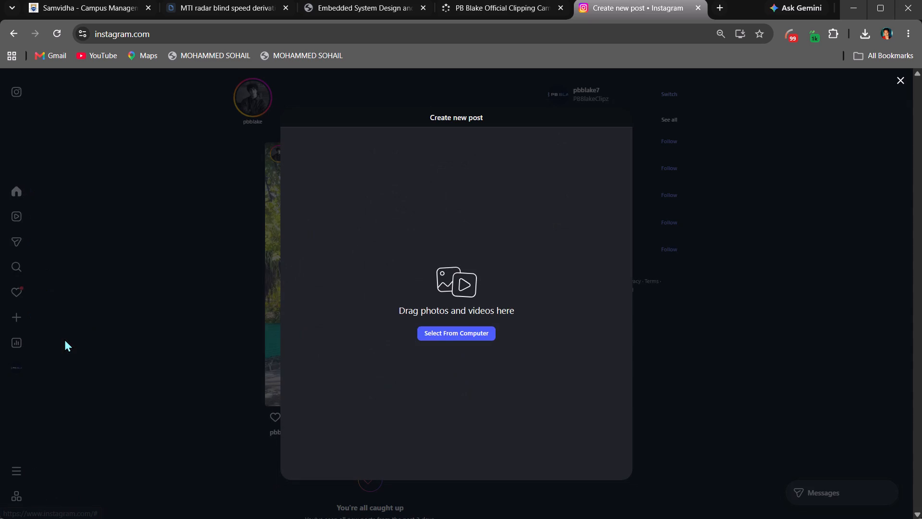
click(450, 333)
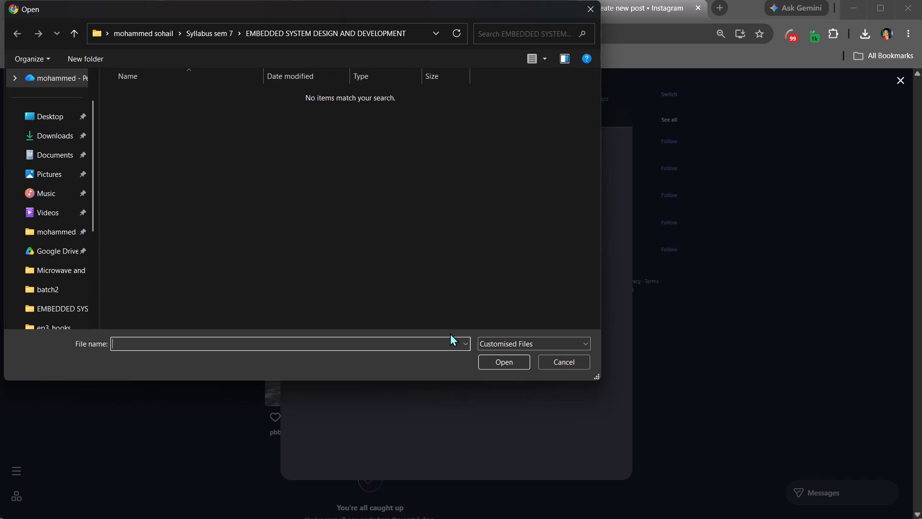
click(68, 284)
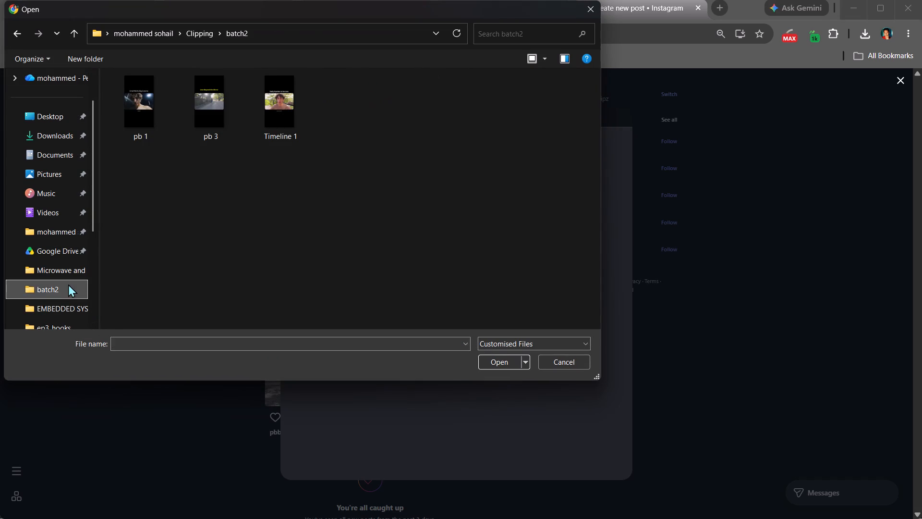
click(202, 122)
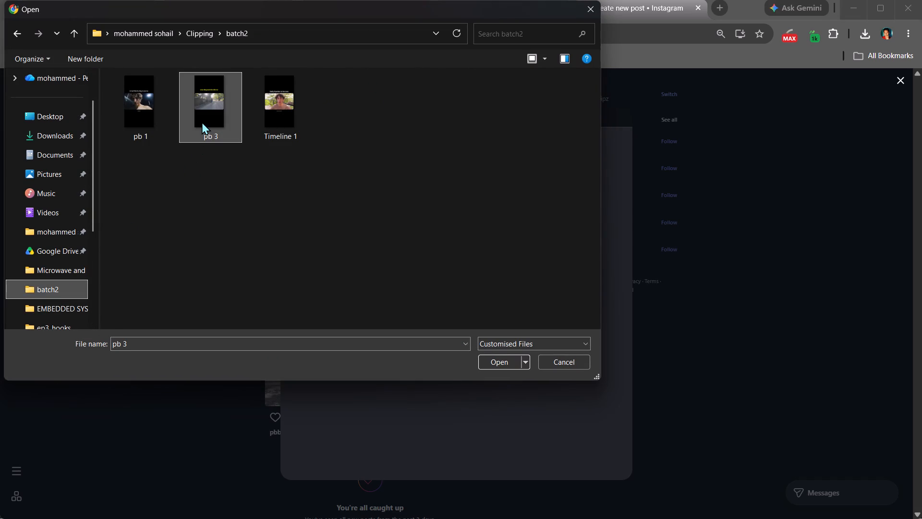
click(495, 361)
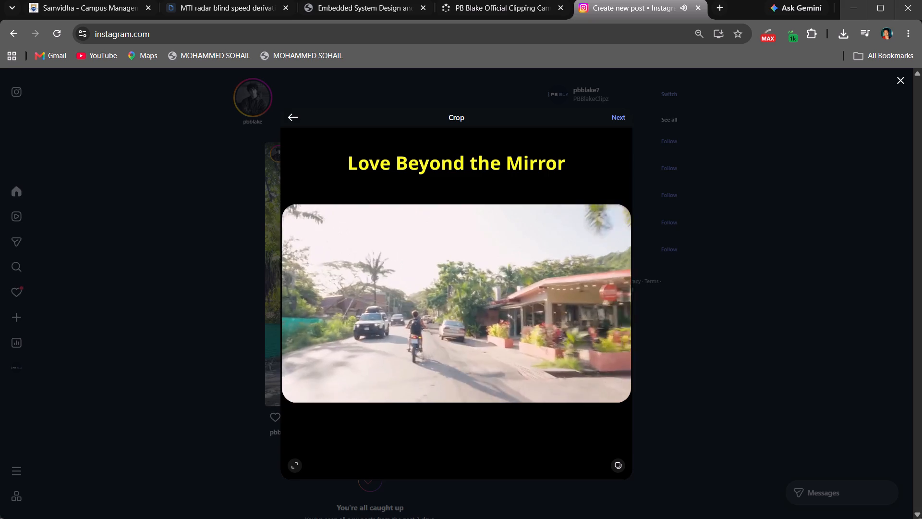
Set the video's crop ratio to 9:16 and continue to the Edit stage.
click(293, 473)
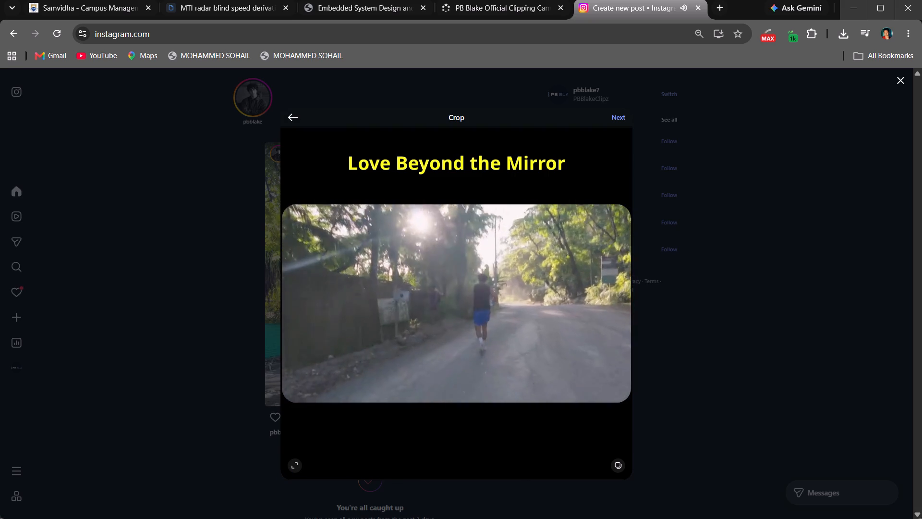
click(293, 470)
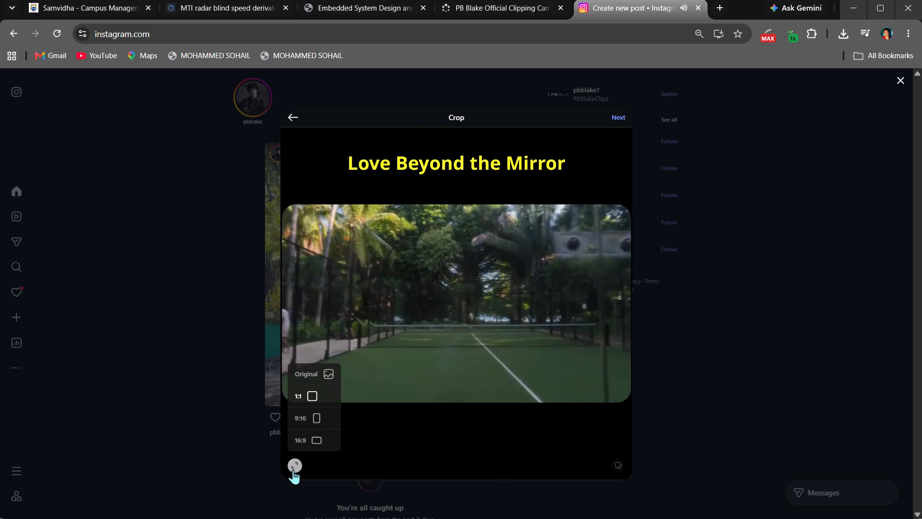
click(315, 420)
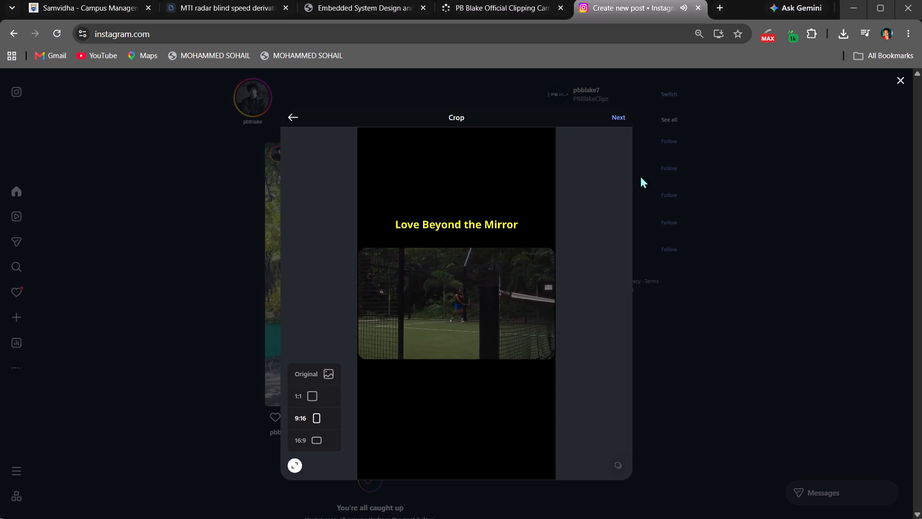
click(619, 118)
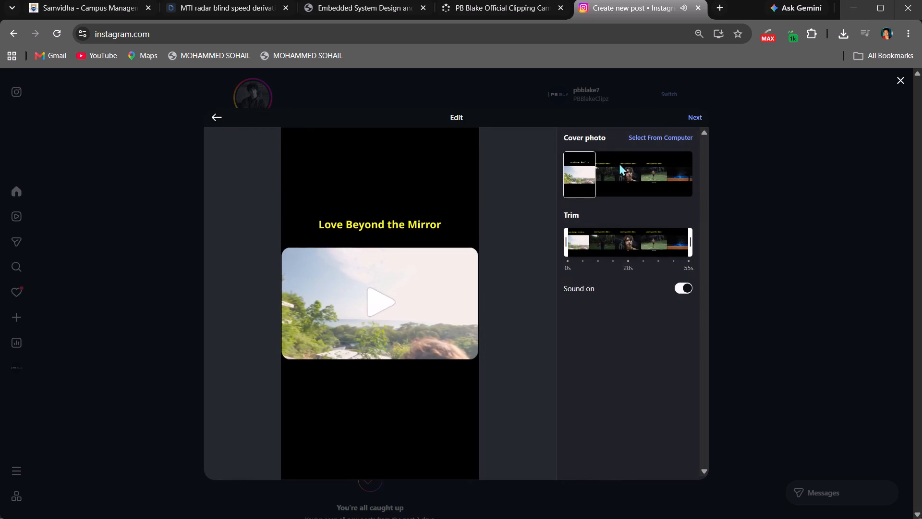
Choose the frame of the man in a dark tank top on the court as cover photo and continue to the reel details.
click(625, 176)
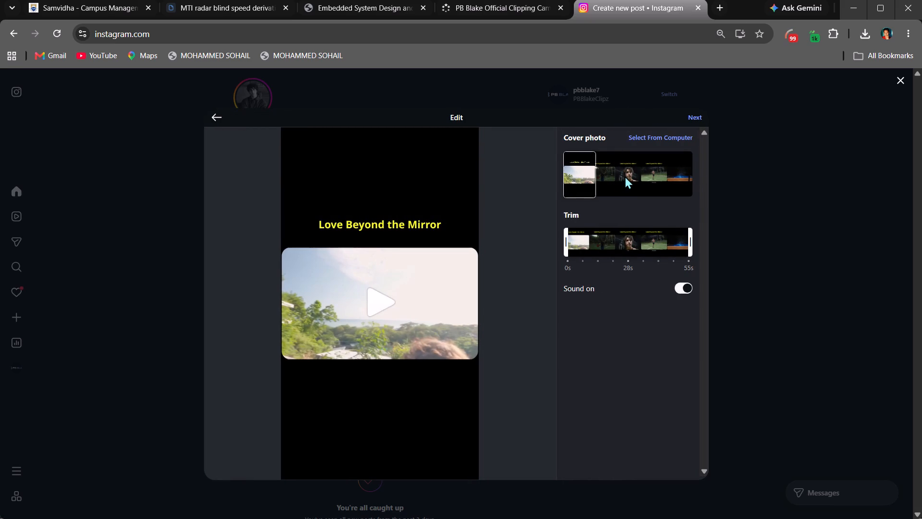
drag(583, 179, 606, 179)
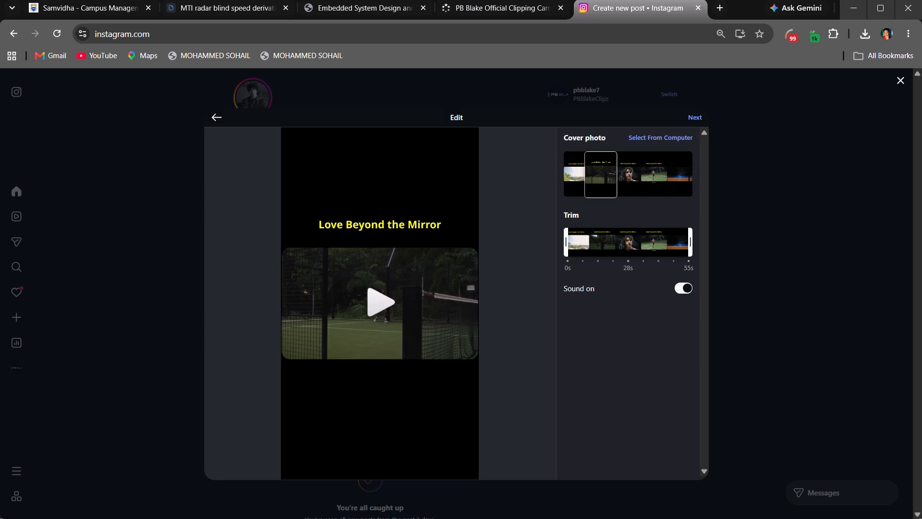
drag(606, 179, 623, 180)
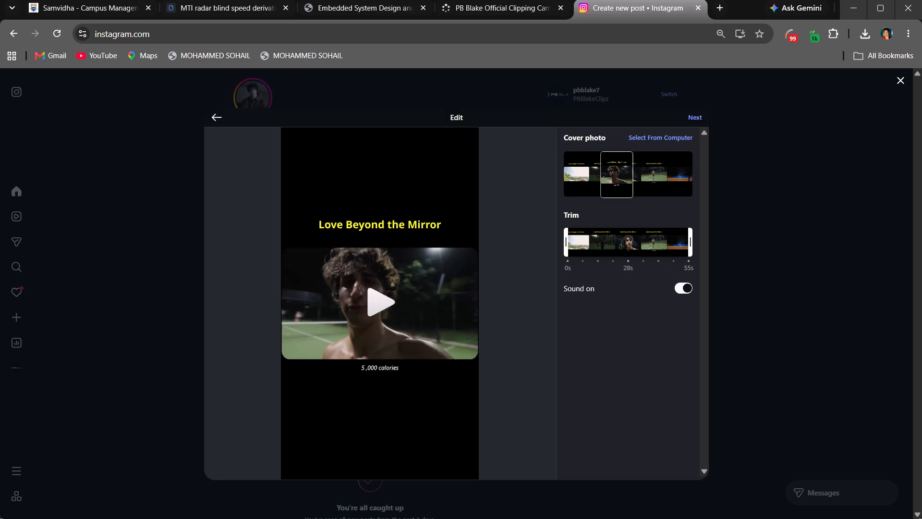
drag(623, 180, 655, 174)
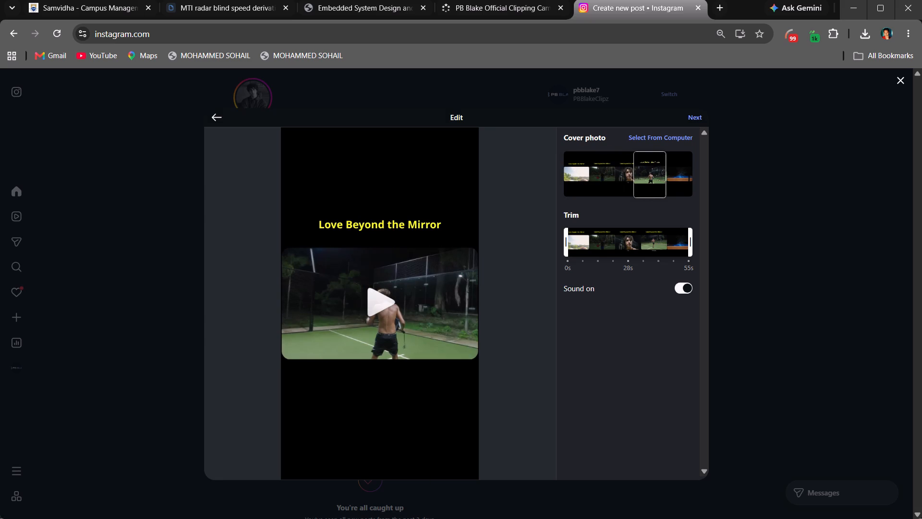
drag(655, 174, 677, 173)
drag(677, 173, 631, 177)
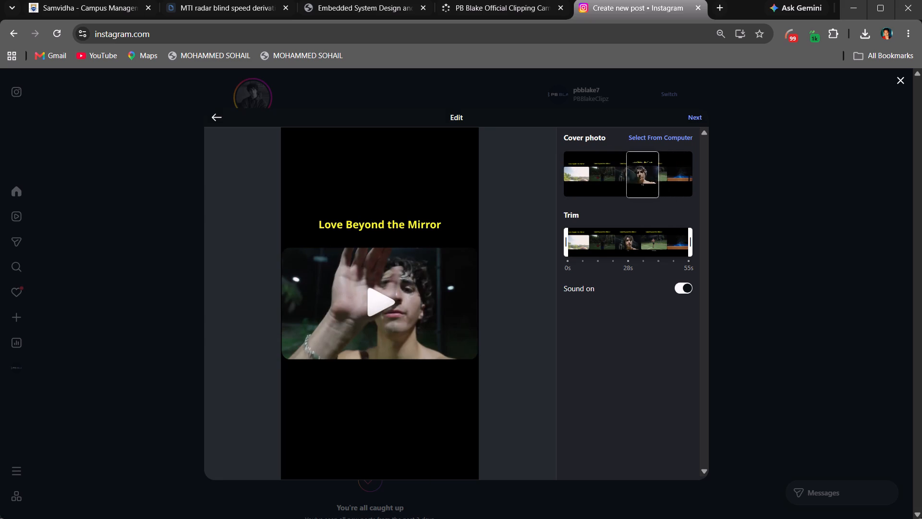
drag(631, 177, 611, 179)
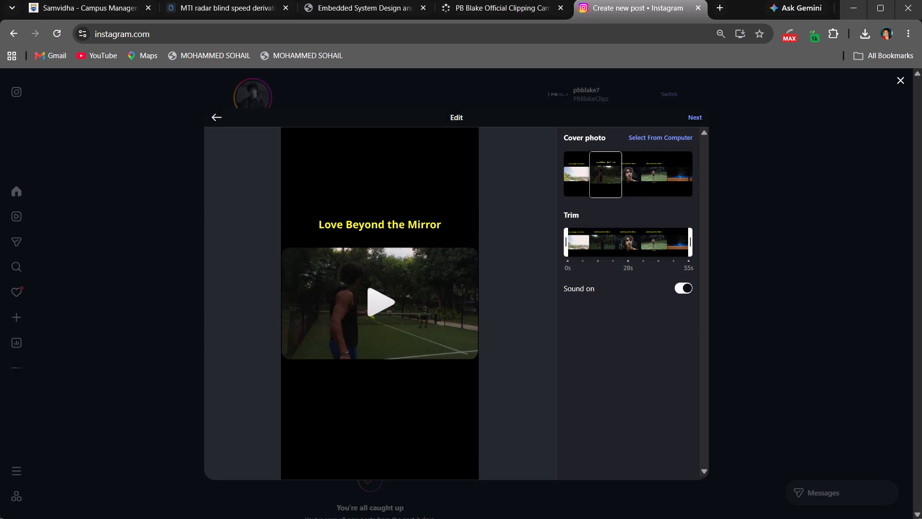
click(611, 179)
click(693, 114)
click(607, 157)
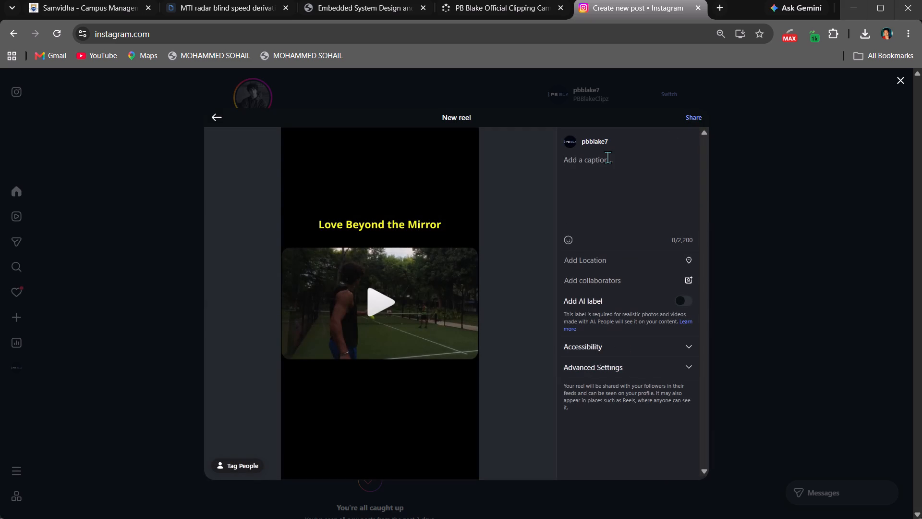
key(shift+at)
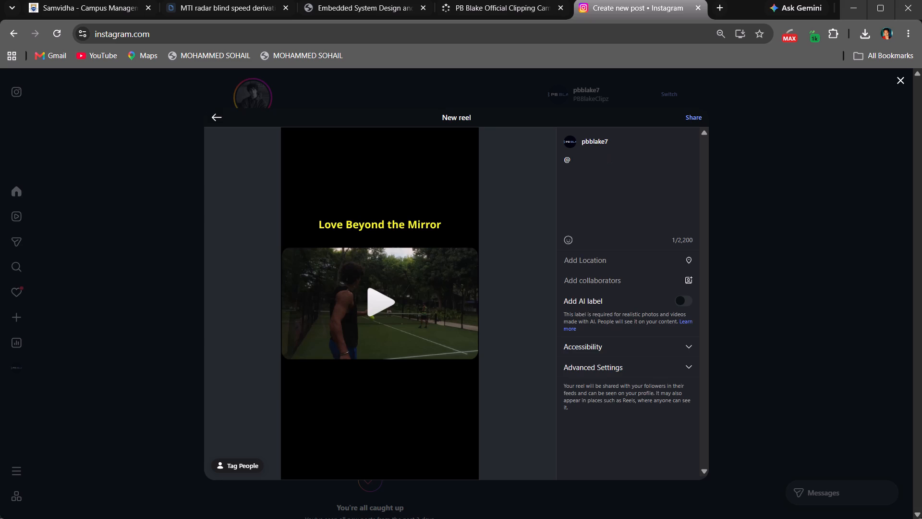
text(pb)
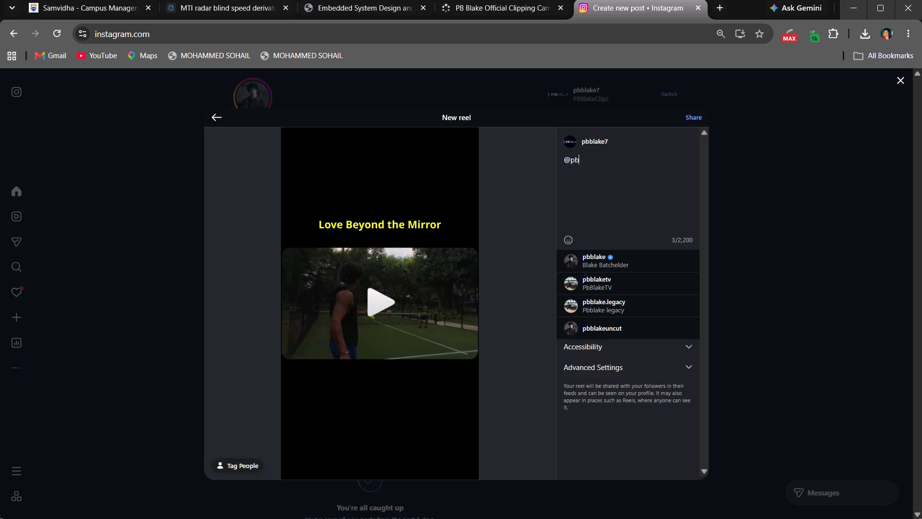
click(626, 262)
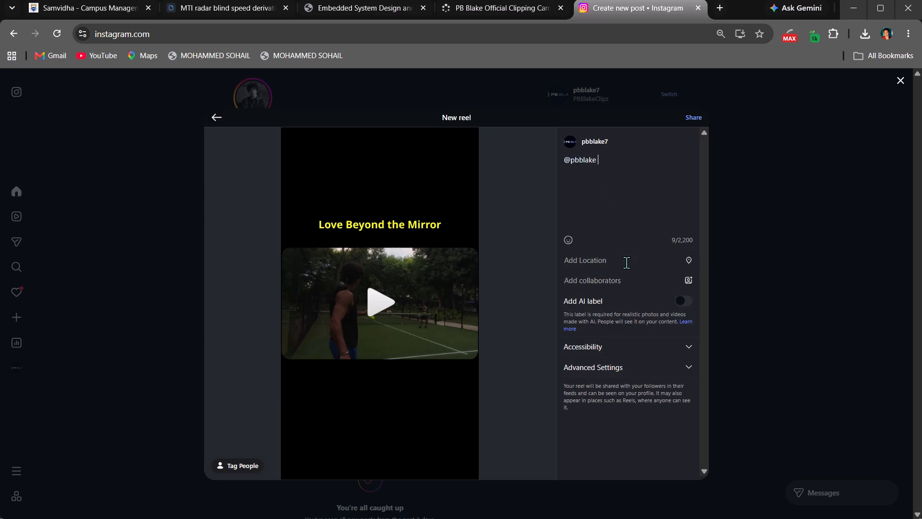
key(Return)
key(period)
key(BackSpace)
key(BackSpace)
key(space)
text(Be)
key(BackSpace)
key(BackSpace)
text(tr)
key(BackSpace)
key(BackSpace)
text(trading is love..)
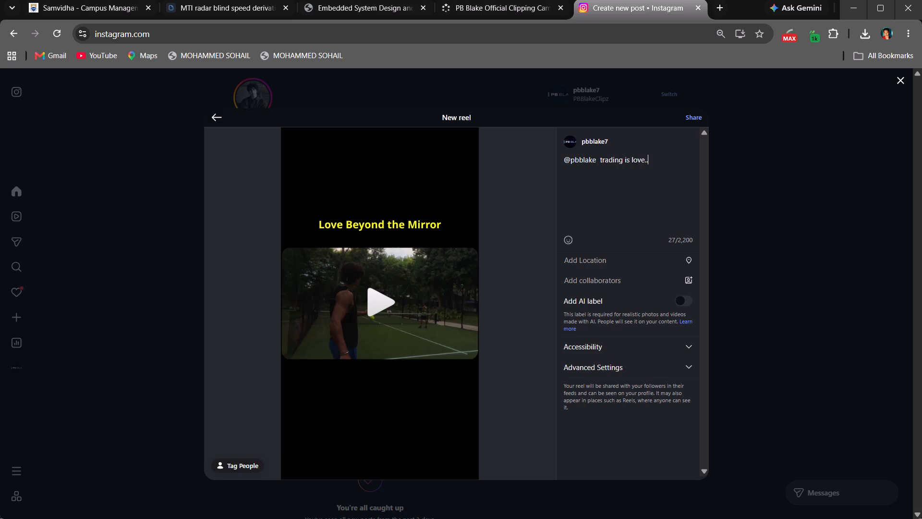
Add the hashtags #daytrader and #enjoyeverymoment with its heart emoji on a new caption line.
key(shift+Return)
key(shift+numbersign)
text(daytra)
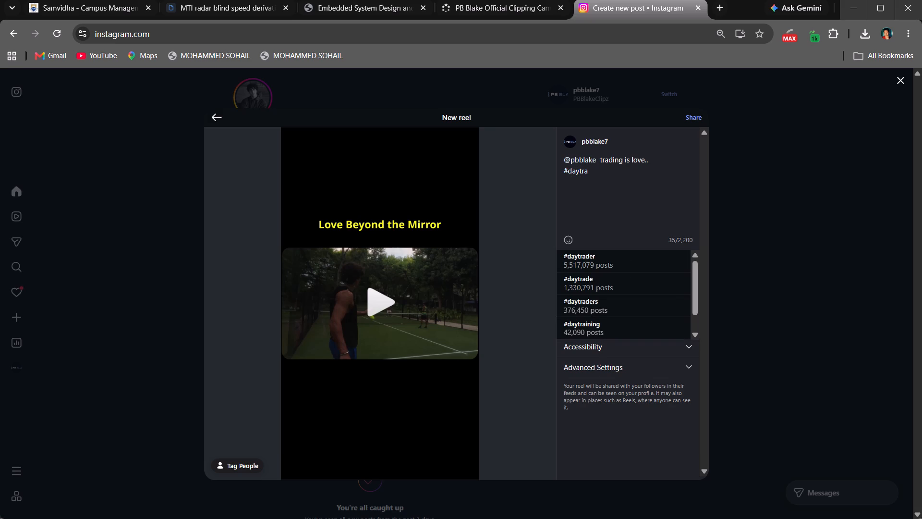
click(626, 259)
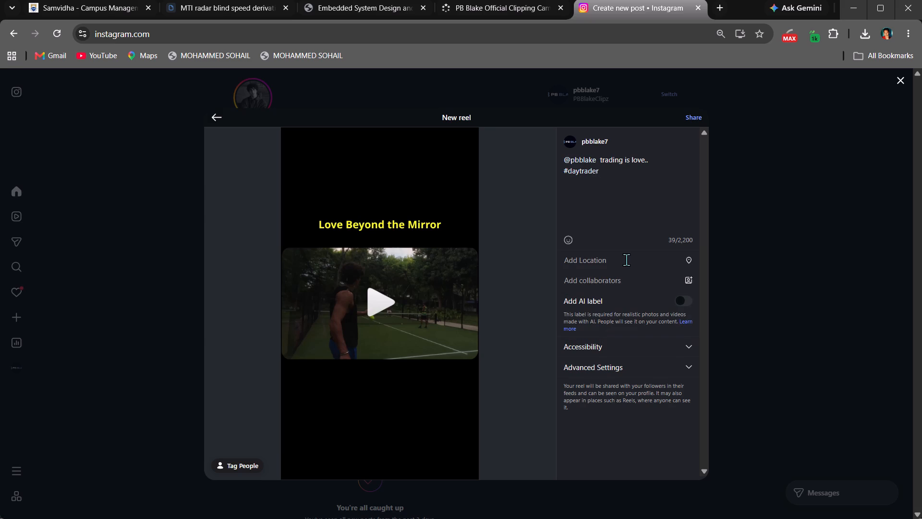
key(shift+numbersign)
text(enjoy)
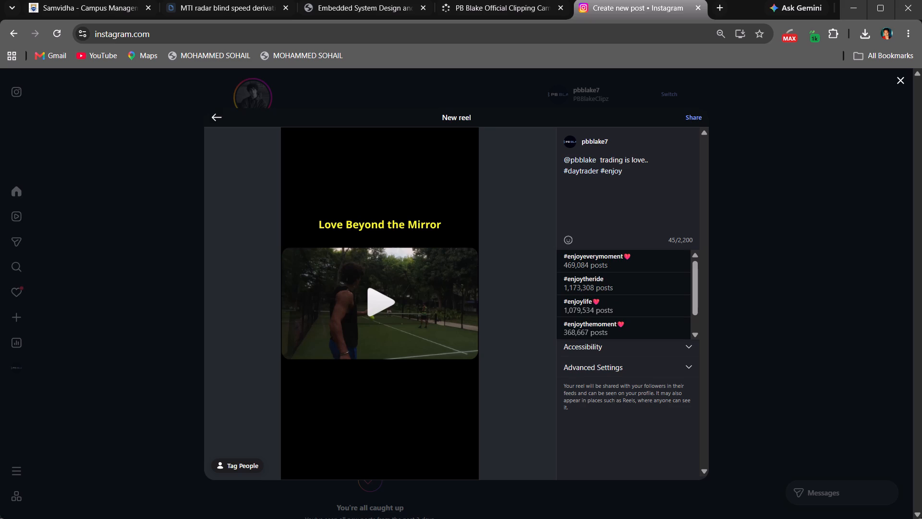
click(639, 260)
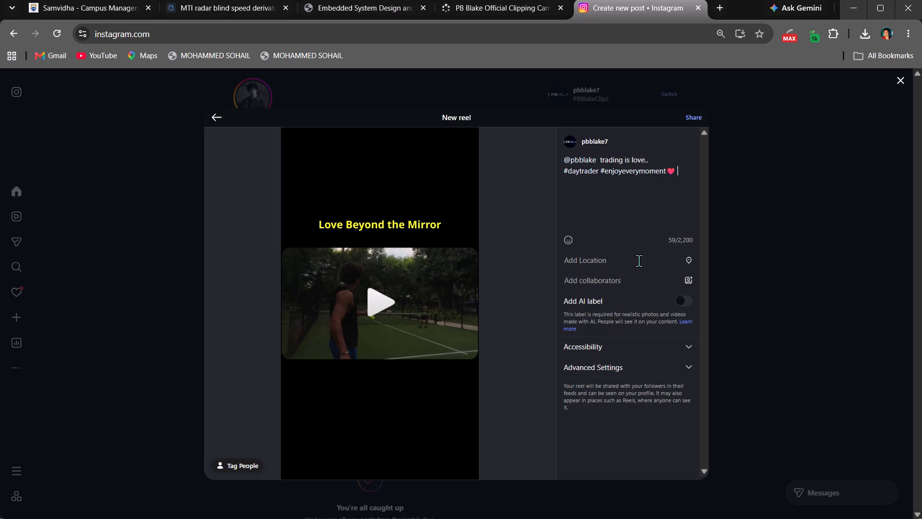
Share the reel.
click(695, 116)
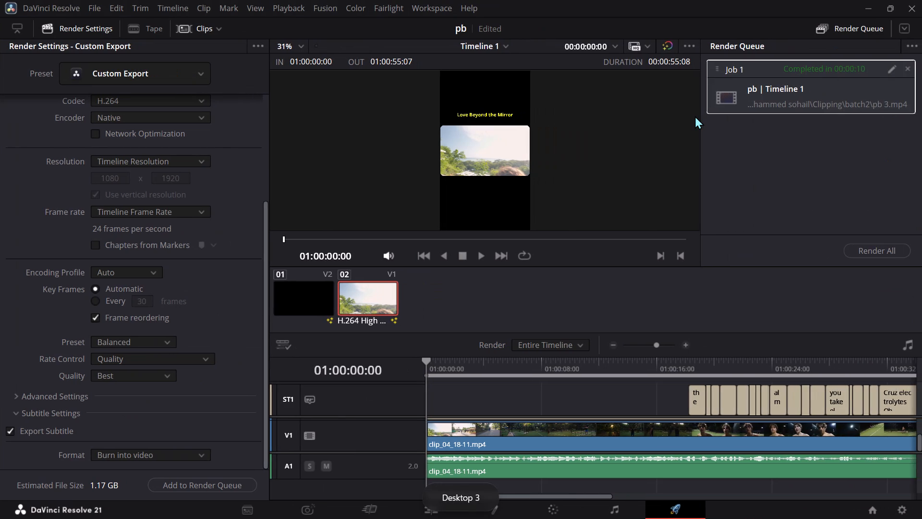
Switch to DaVinci Resolve's Cut page and delete Timeline 1 from the media pool.
click(371, 508)
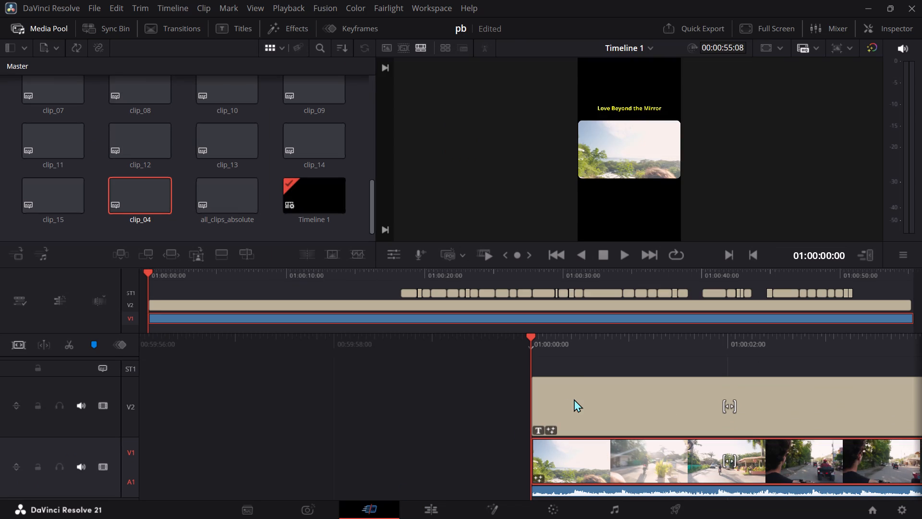
click(574, 399)
drag(492, 400, 581, 490)
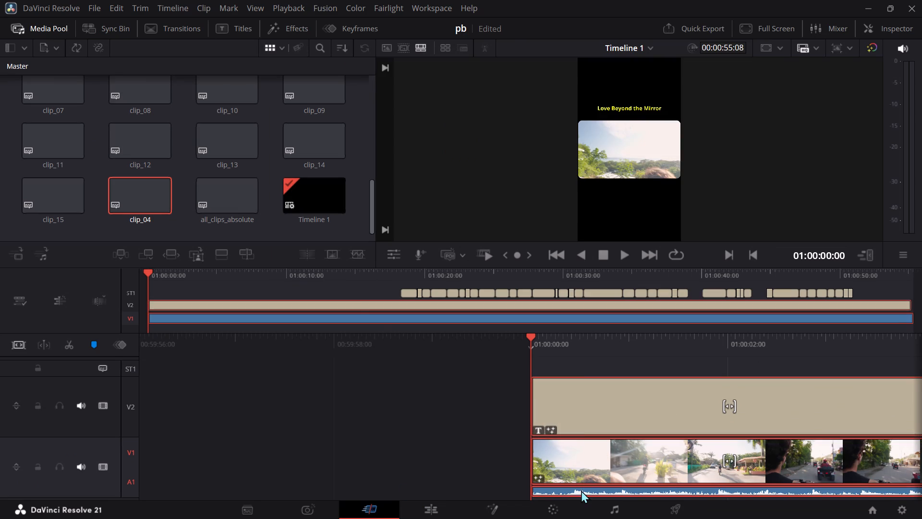
right_click(311, 219)
click(308, 195)
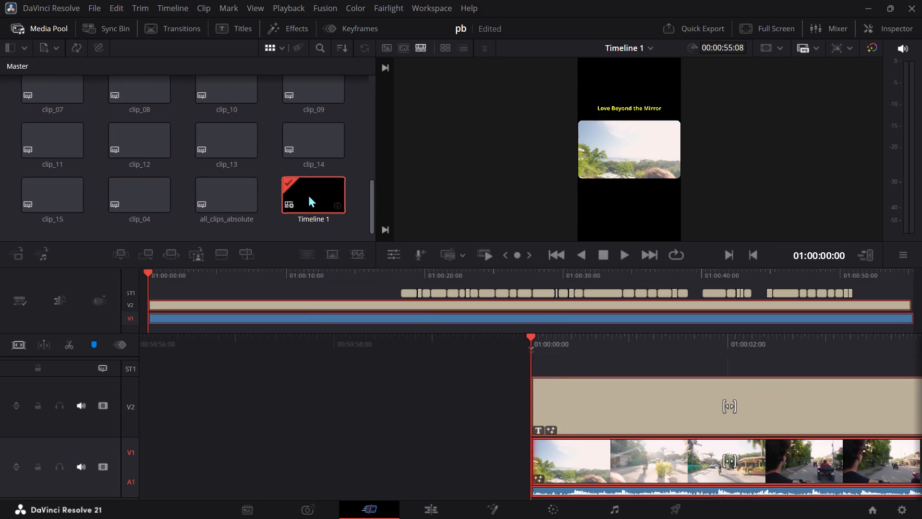
key(Delete)
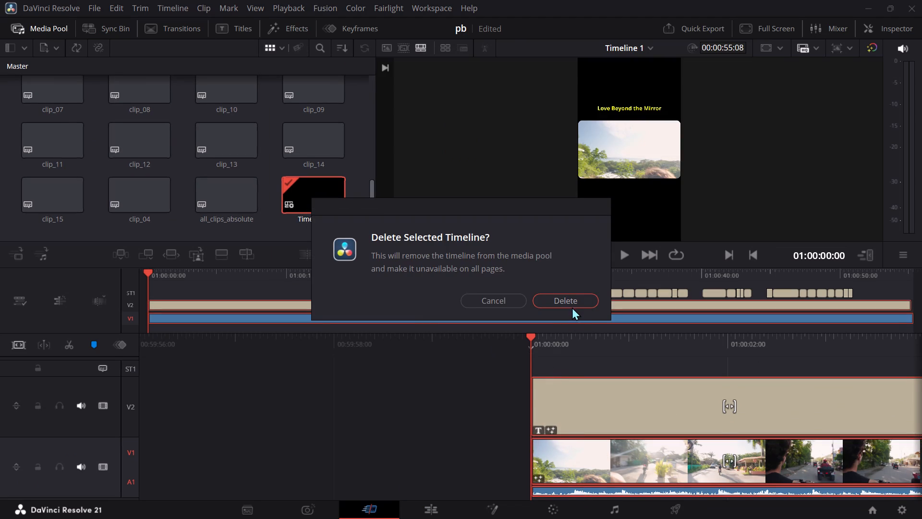
click(570, 301)
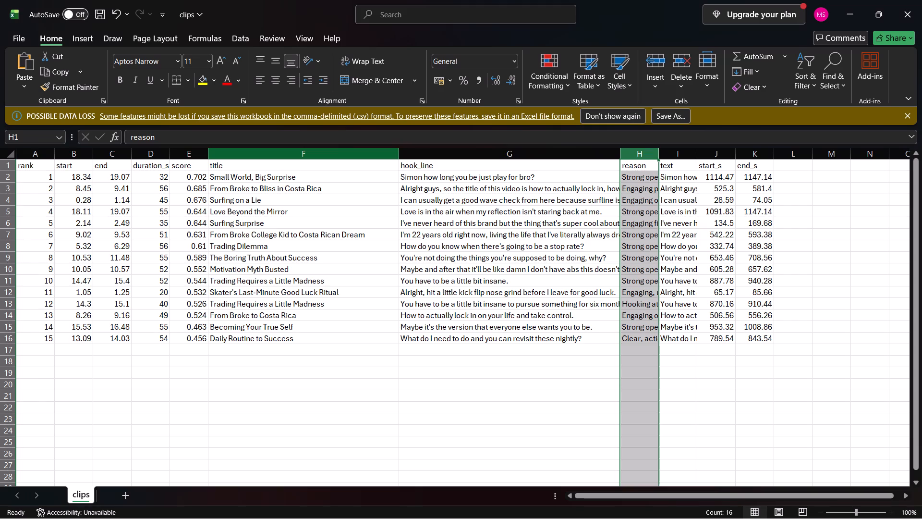
Browse the media pool's video clips for the next one to edit.
scroll(138, 142, up, 6)
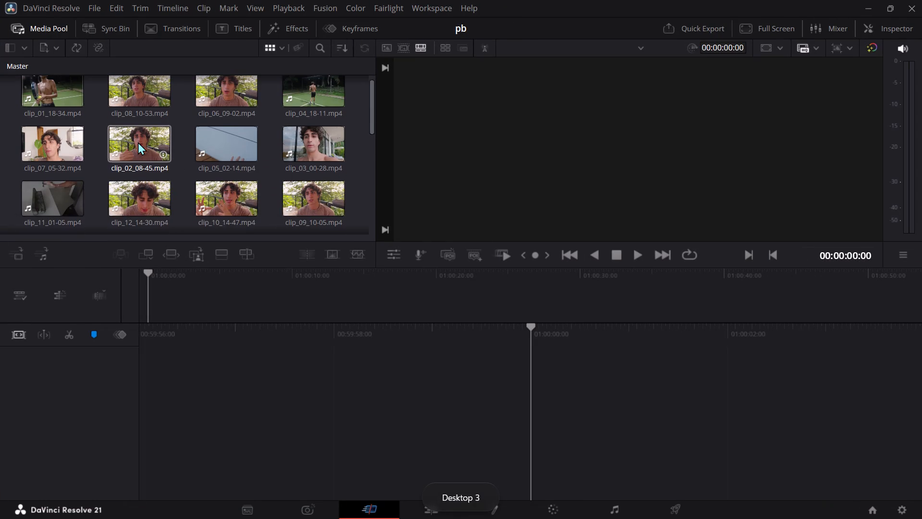
Place clip_14_15-53.mp4 from the media pool at the start of the empty timeline.
scroll(180, 145, up, 1)
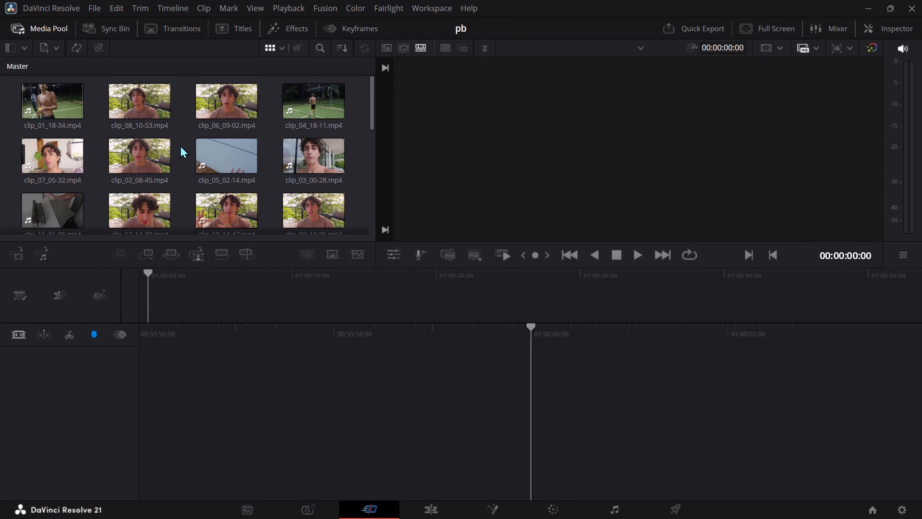
scroll(234, 172, down, 1)
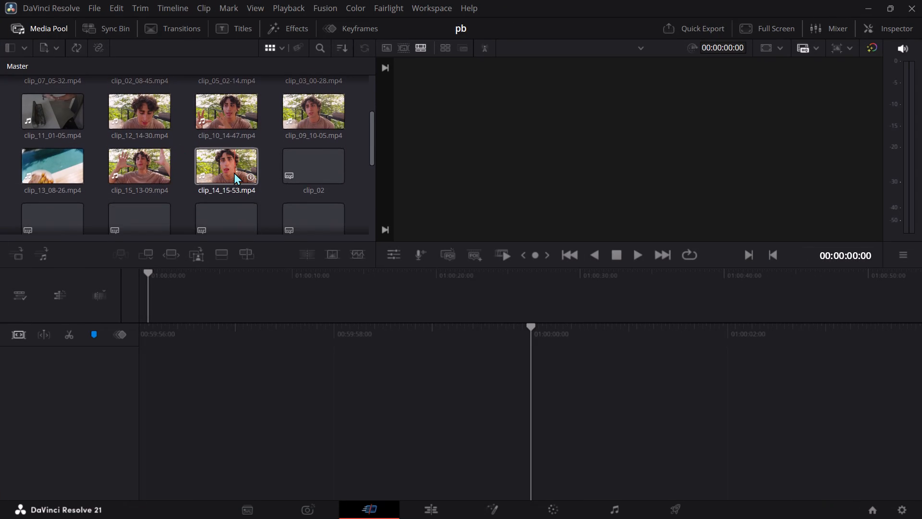
drag(234, 172, 539, 423)
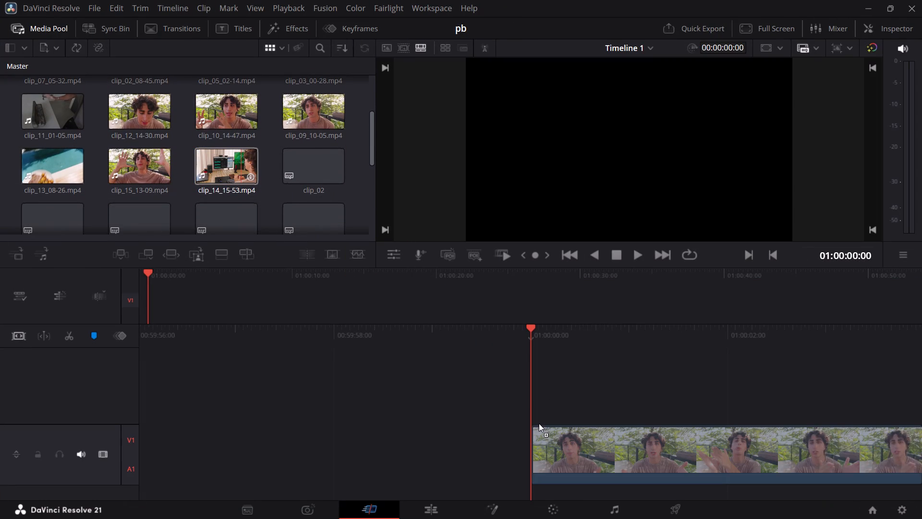
drag(539, 423, 536, 424)
Play the opening seconds of the clip to review it and return the playhead to the timeline start.
key(space)
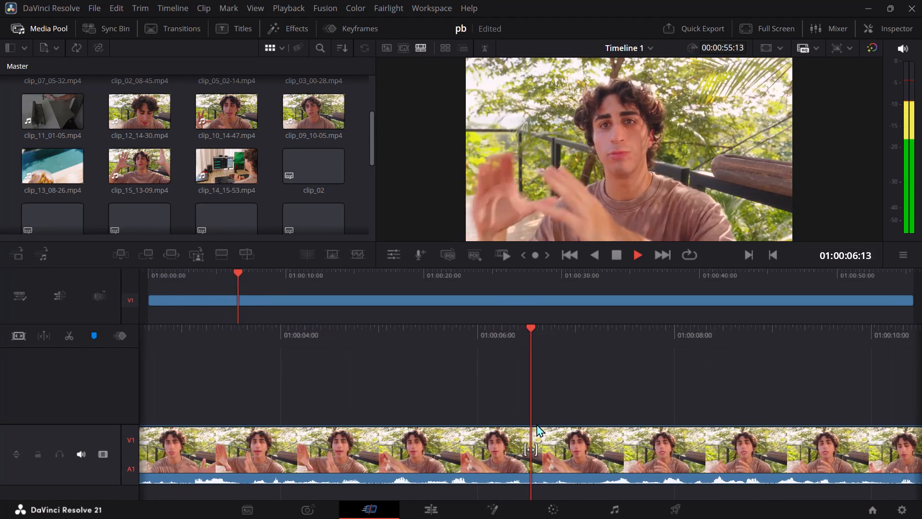
key(space)
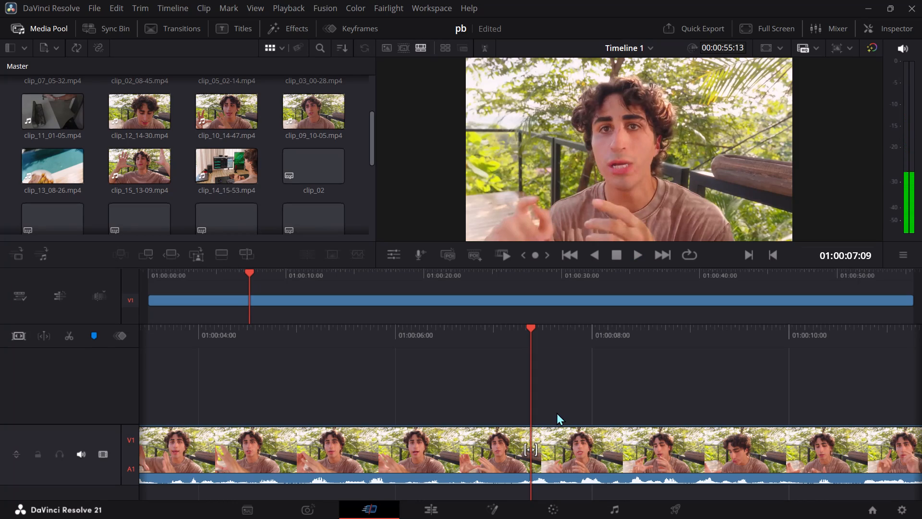
drag(530, 335, 921, 350)
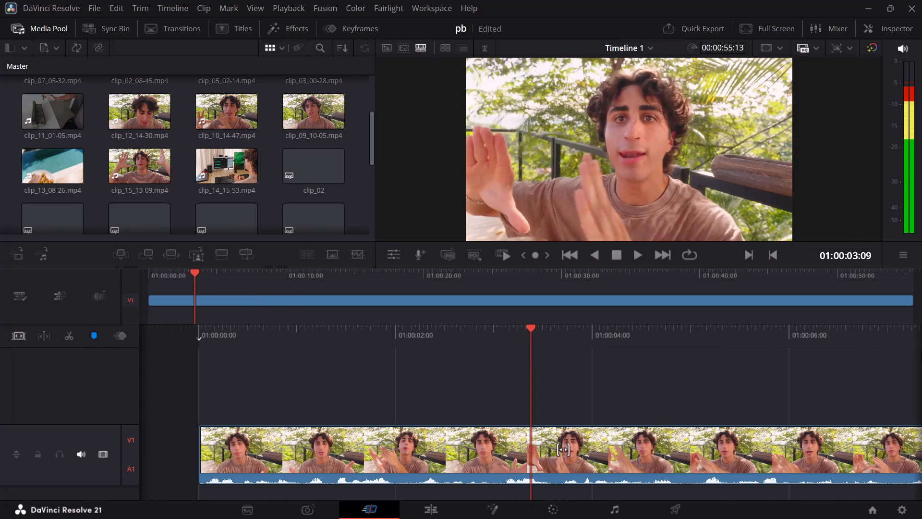
click(921, 350)
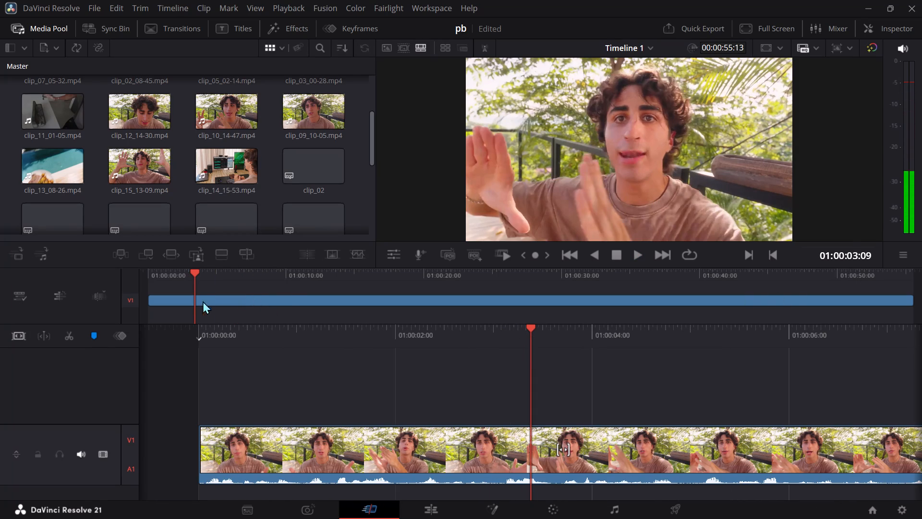
drag(196, 277, 115, 296)
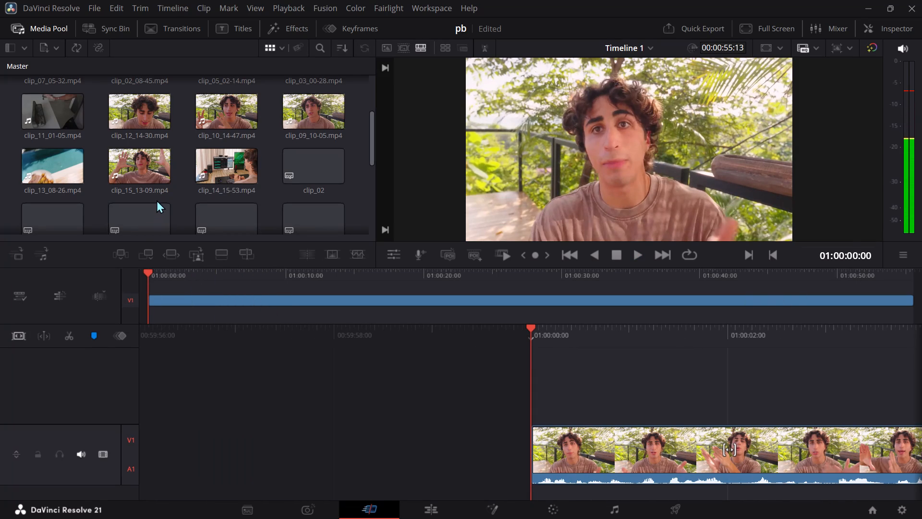
Add the clip_14 subtitles to the timeline above the video, aligned with the clip's start.
scroll(157, 200, down, 2)
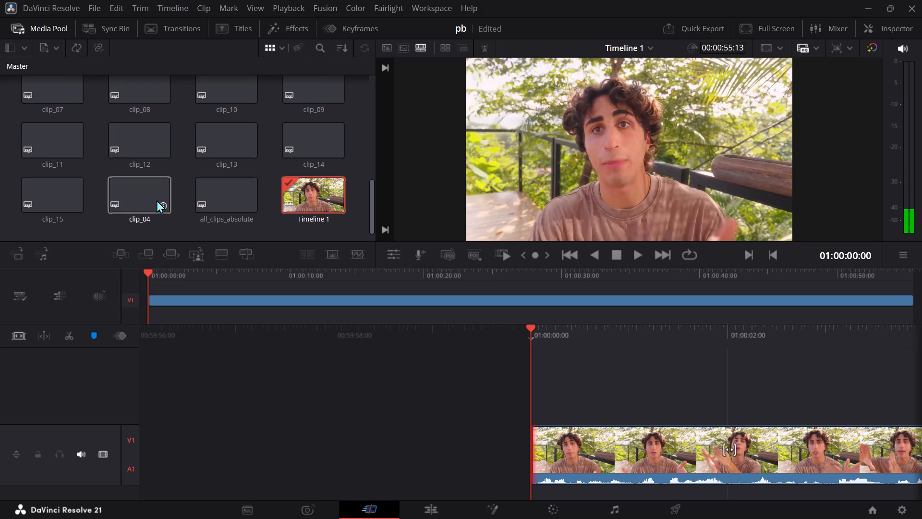
scroll(157, 200, down, 1)
drag(317, 146, 605, 366)
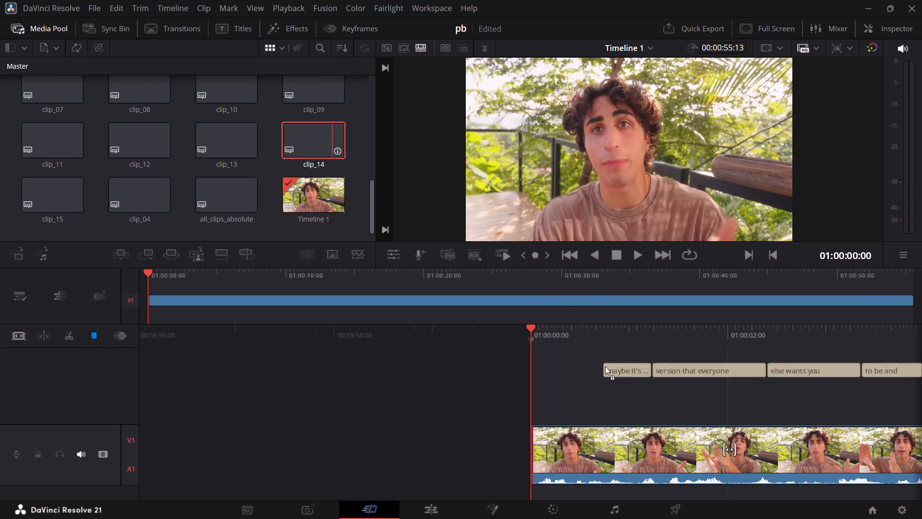
drag(605, 366, 504, 426)
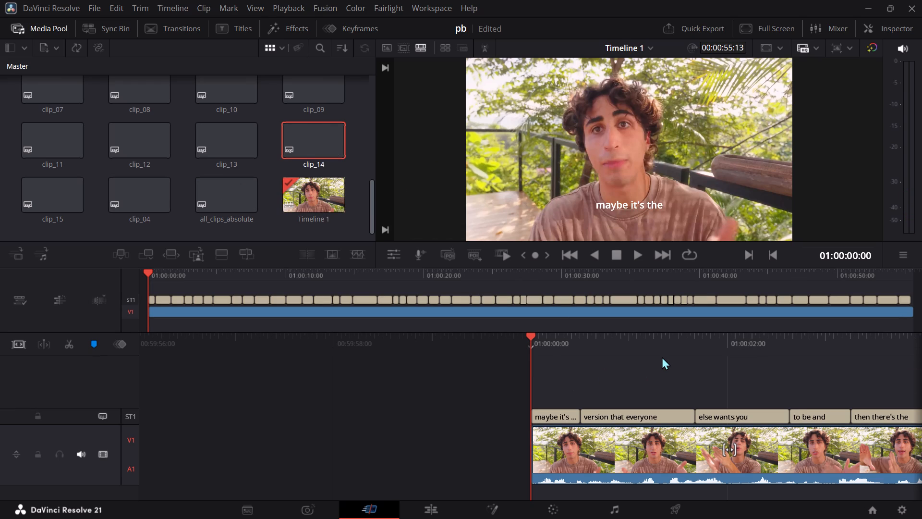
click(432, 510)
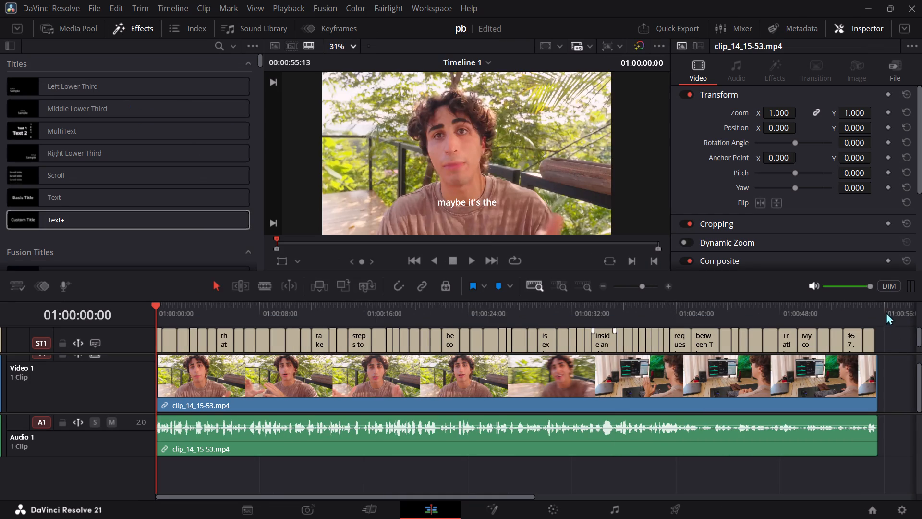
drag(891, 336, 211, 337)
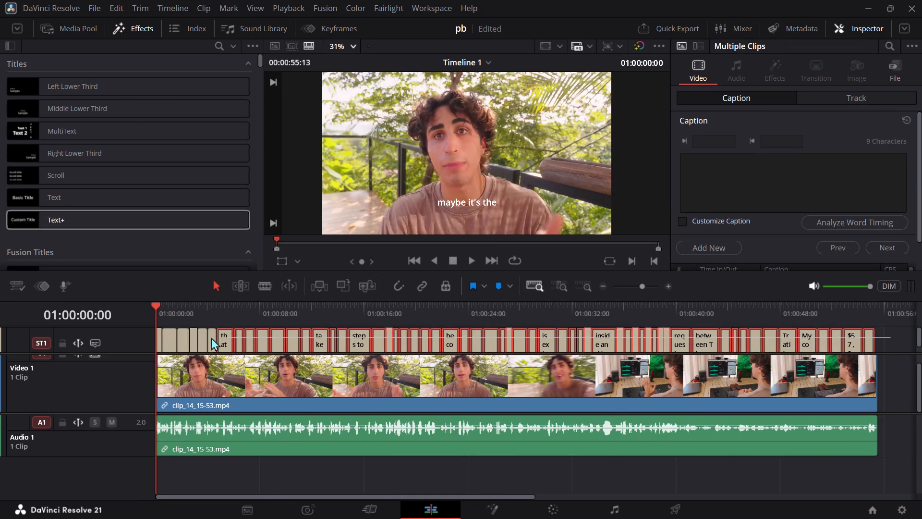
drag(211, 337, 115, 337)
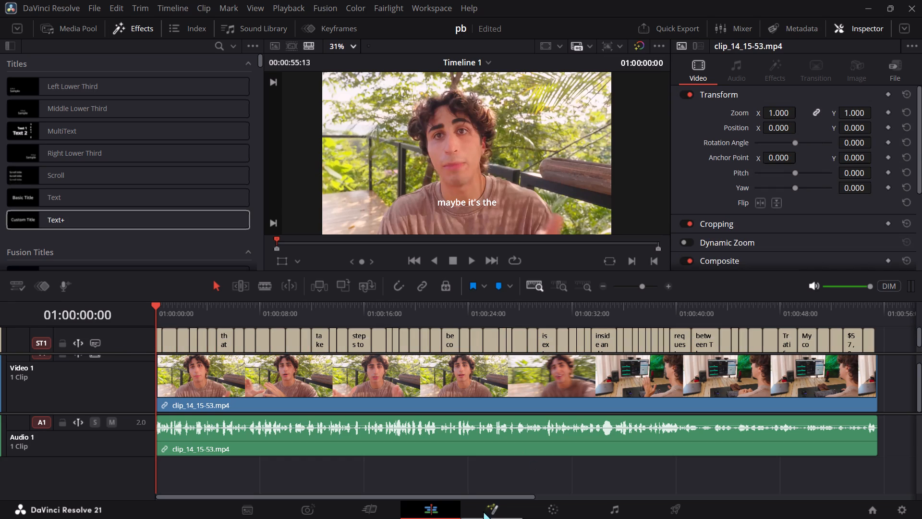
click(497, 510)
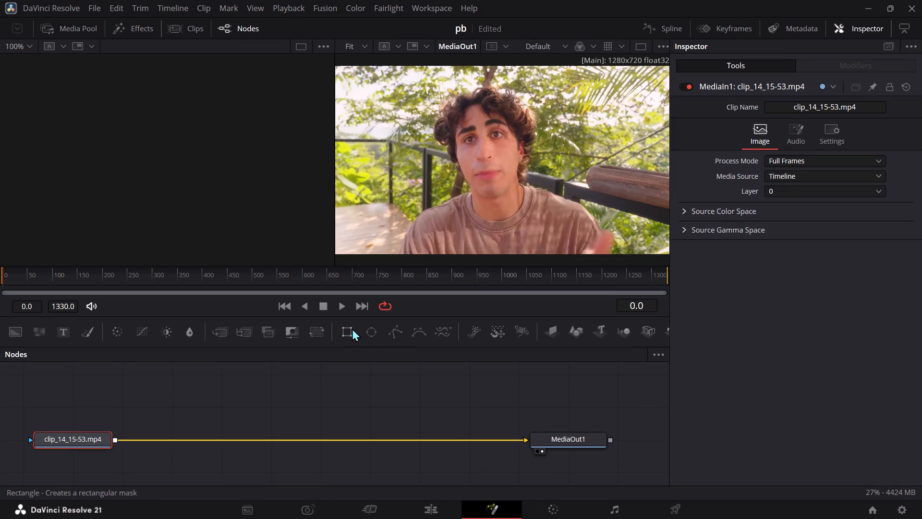
On the Edit page, switch the timeline to a portrait format.
click(425, 502)
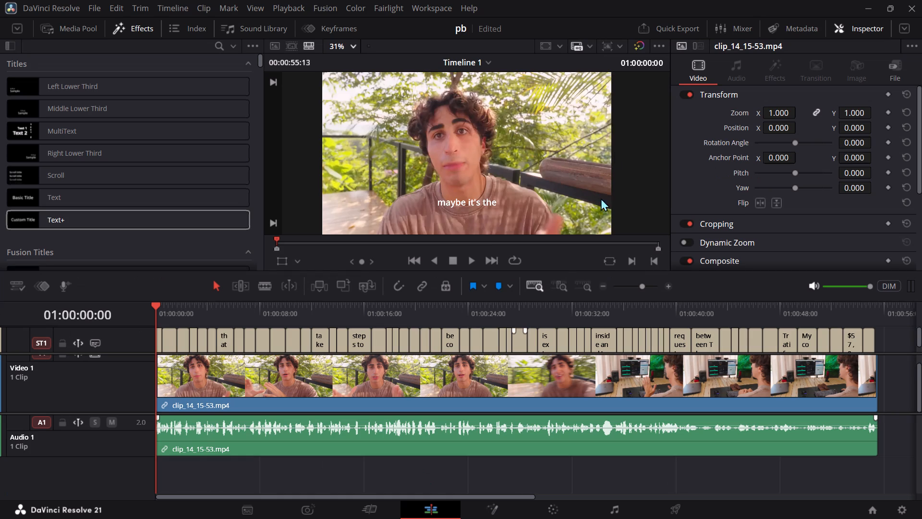
click(616, 40)
click(644, 119)
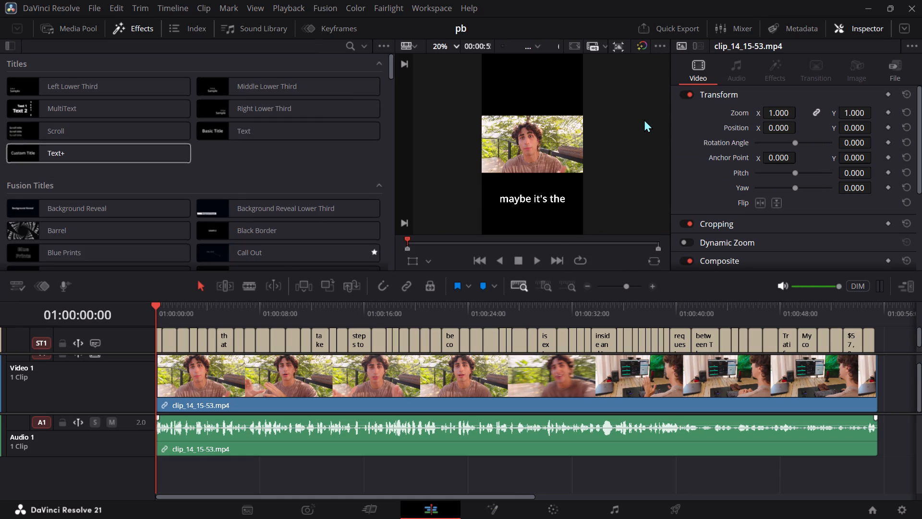
On the Fusion page, mask clip_14_15-53.mp4 with a Rectangle enlarged to about 0.989 width and 0.991 height.
click(490, 518)
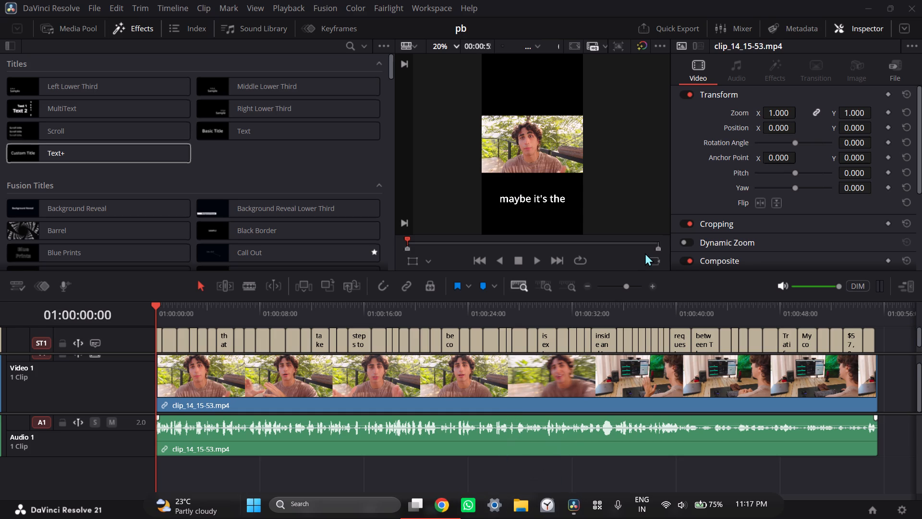
click(849, 469)
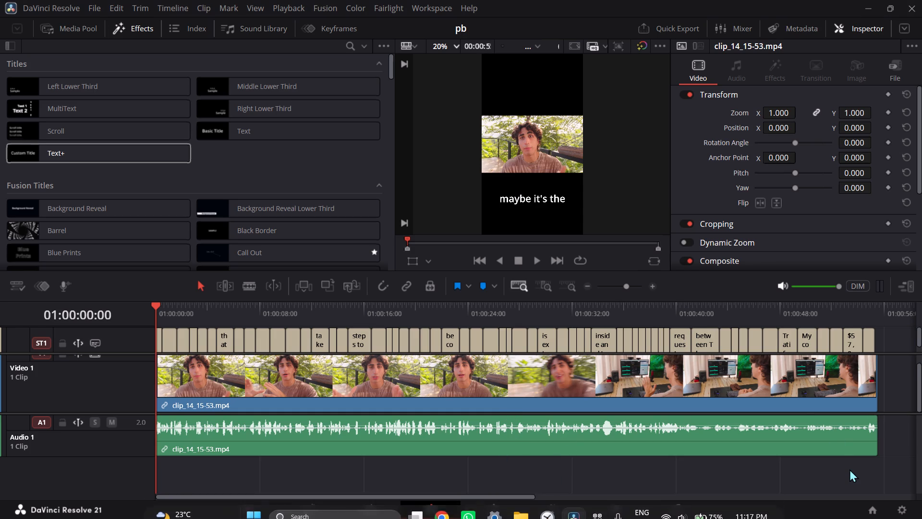
click(491, 509)
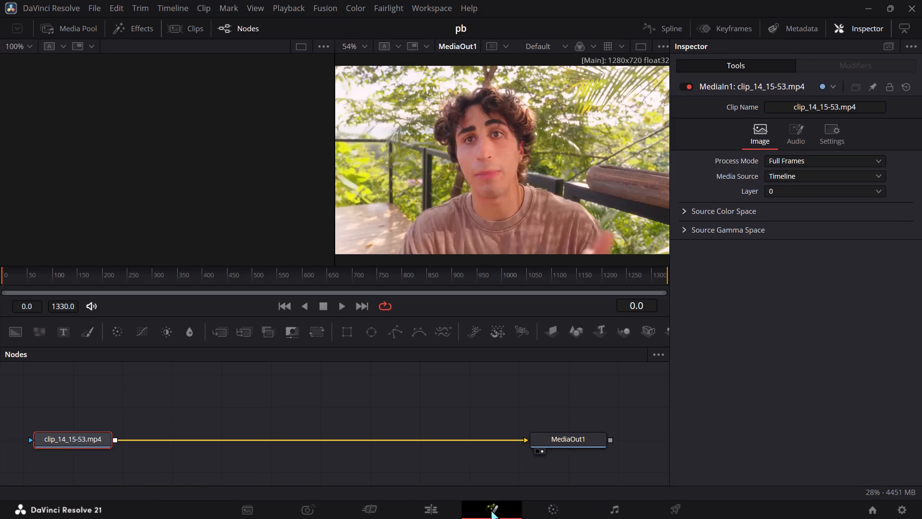
click(342, 324)
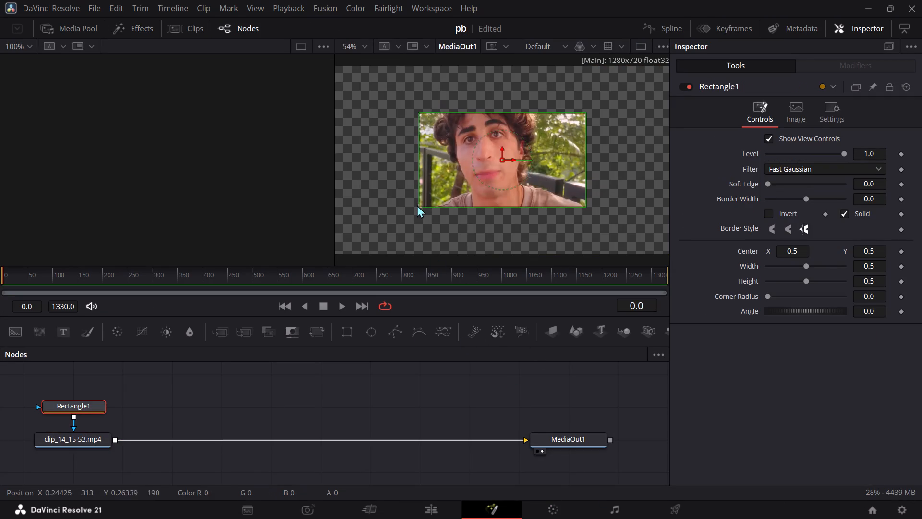
drag(417, 205, 337, 250)
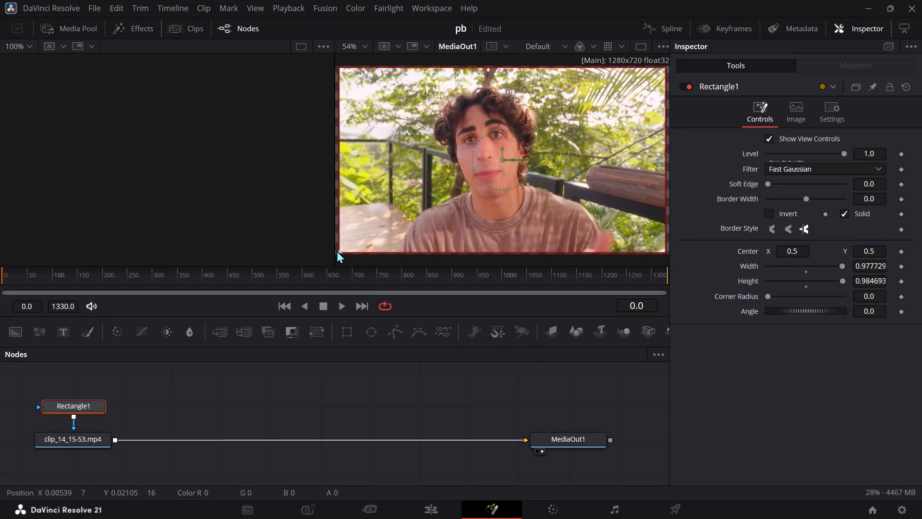
drag(337, 250, 333, 251)
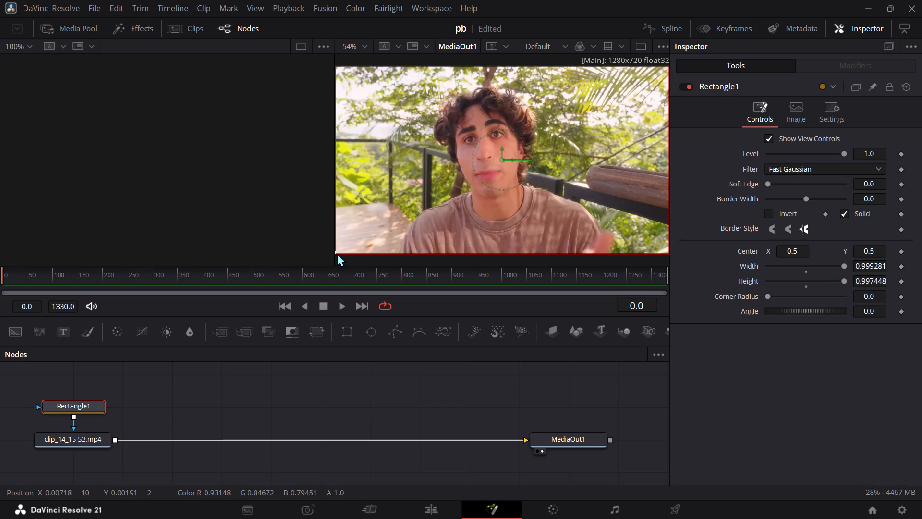
click(337, 253)
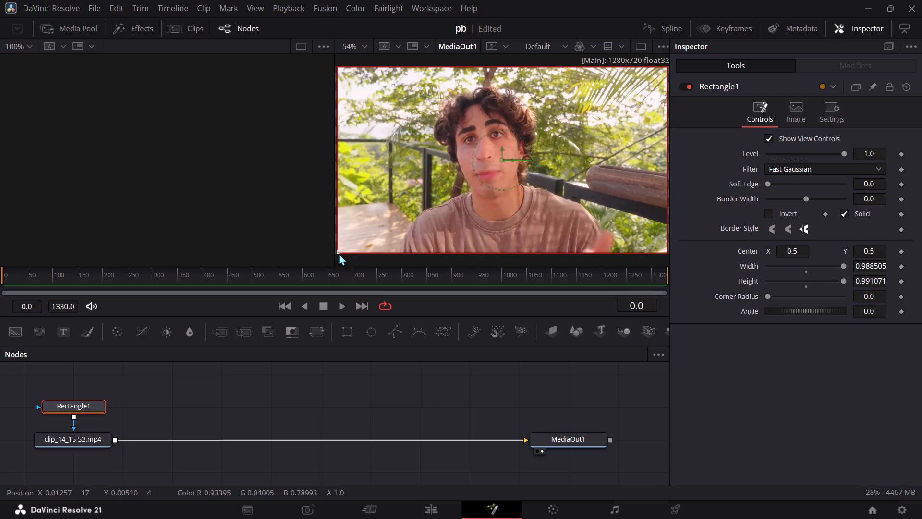
Set the rectangle mask's corner radius to 0.15.
click(877, 297)
key(BackSpace)
text(15)
key(Return)
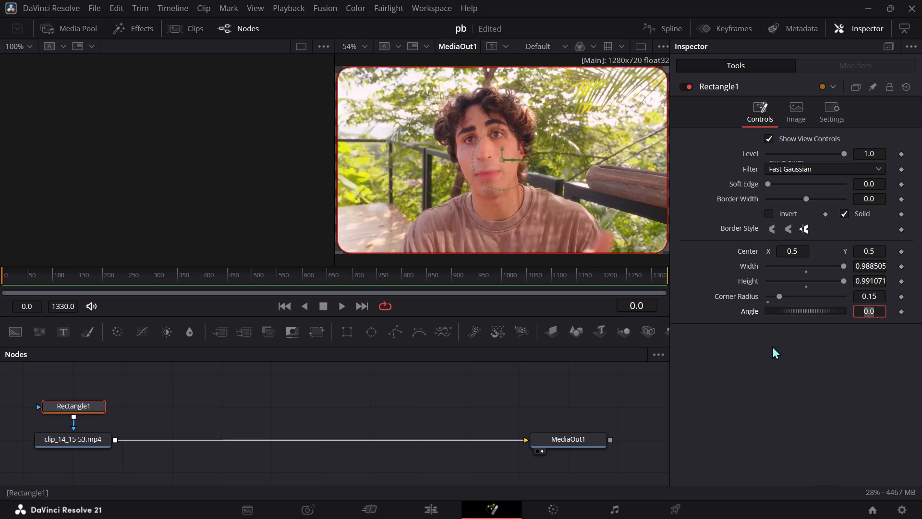
On the Edit page, select all the subtitles on the timeline and set the subtitle track's font face to Italic.
click(431, 502)
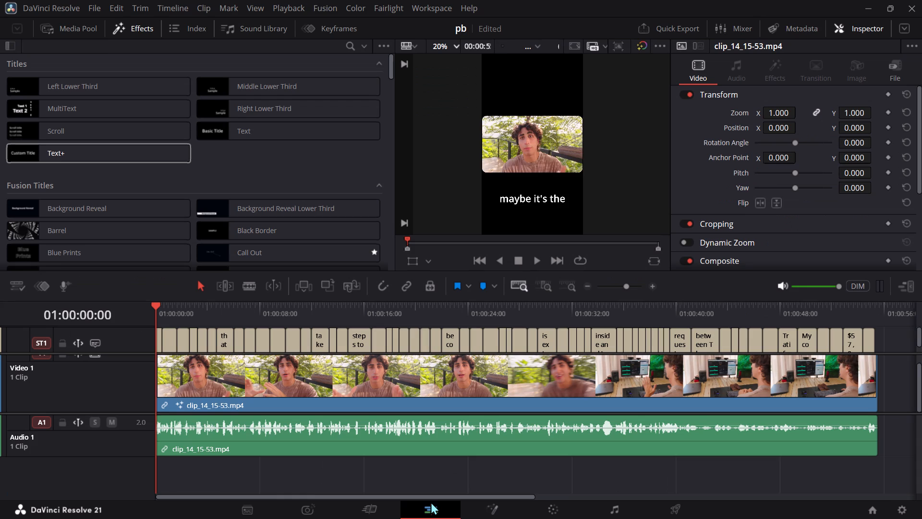
drag(903, 331, 801, 357)
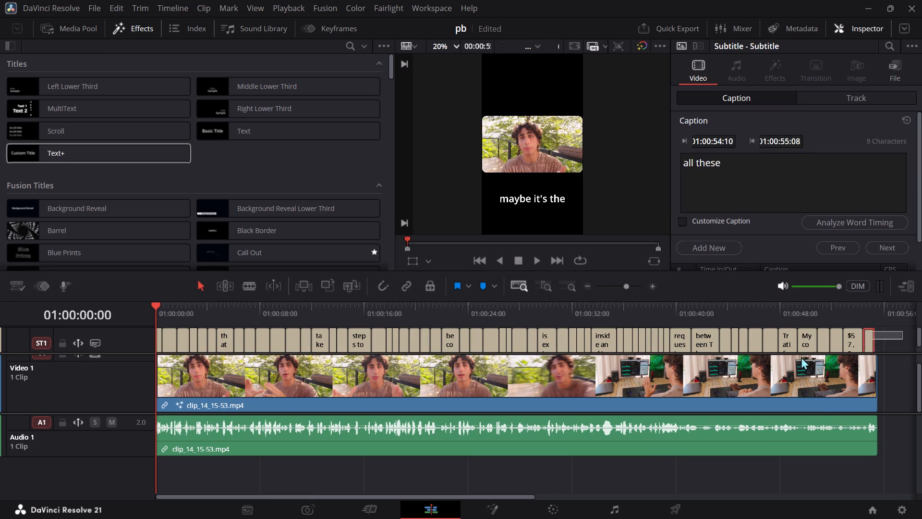
drag(801, 357, 150, 341)
scroll(419, 440, up, 1)
scroll(419, 440, right, 1)
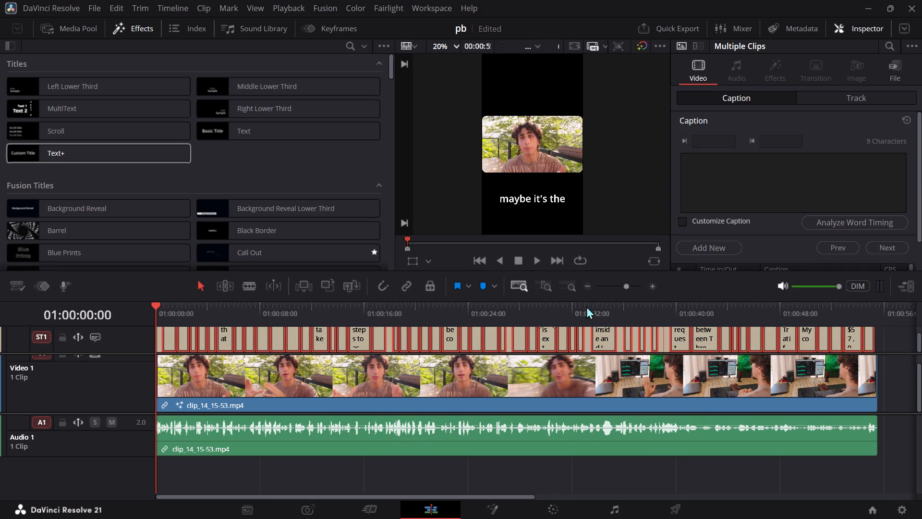
click(830, 101)
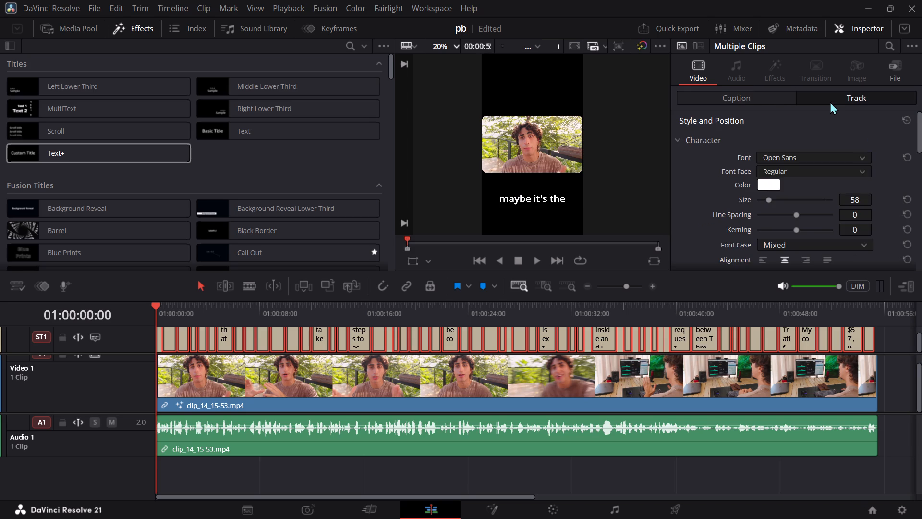
click(800, 167)
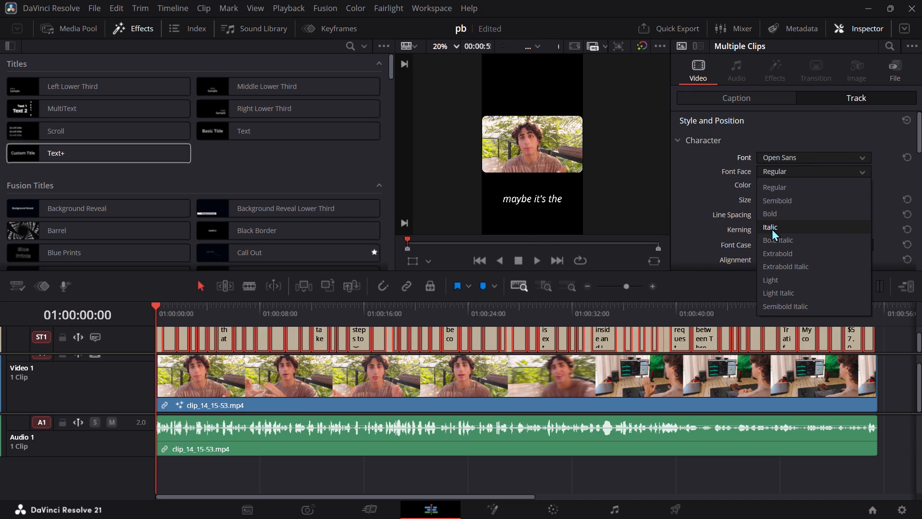
click(772, 228)
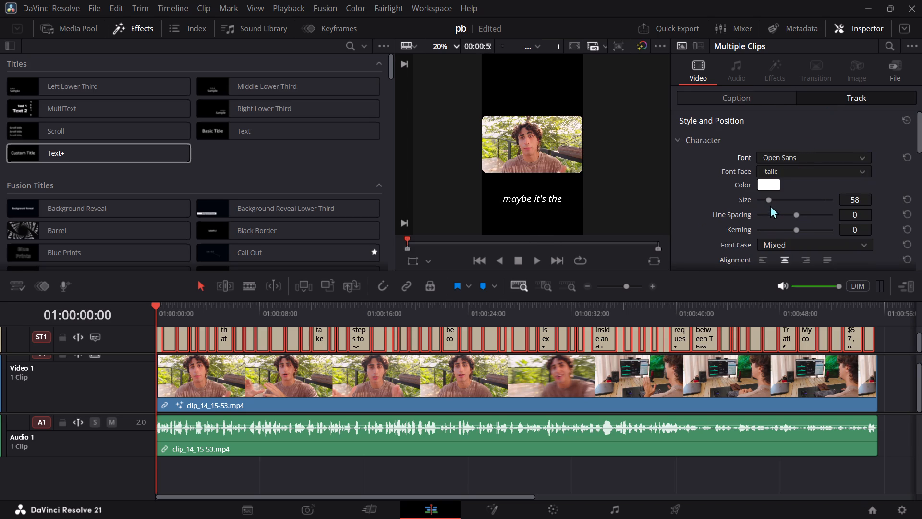
Set the subtitle track's font size to 24.
drag(768, 198, 762, 199)
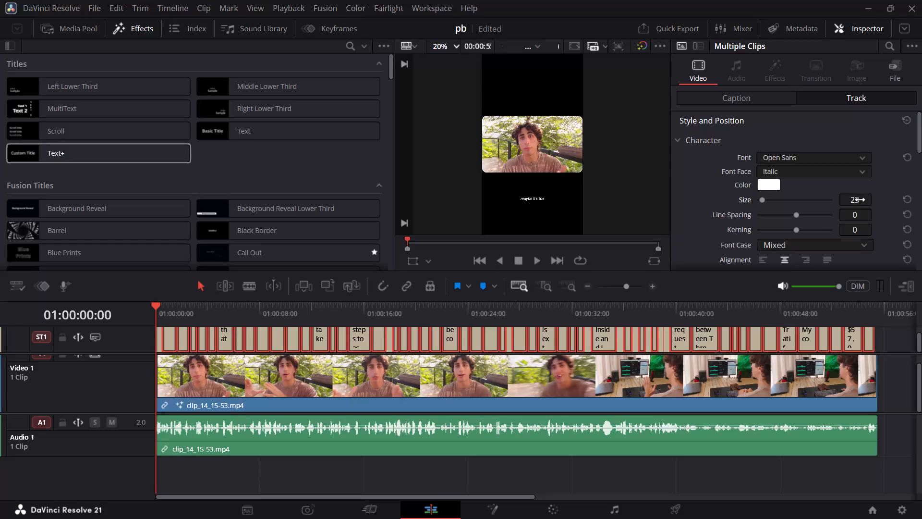
double_click(860, 200)
key(BackSpace)
text(24)
key(Return)
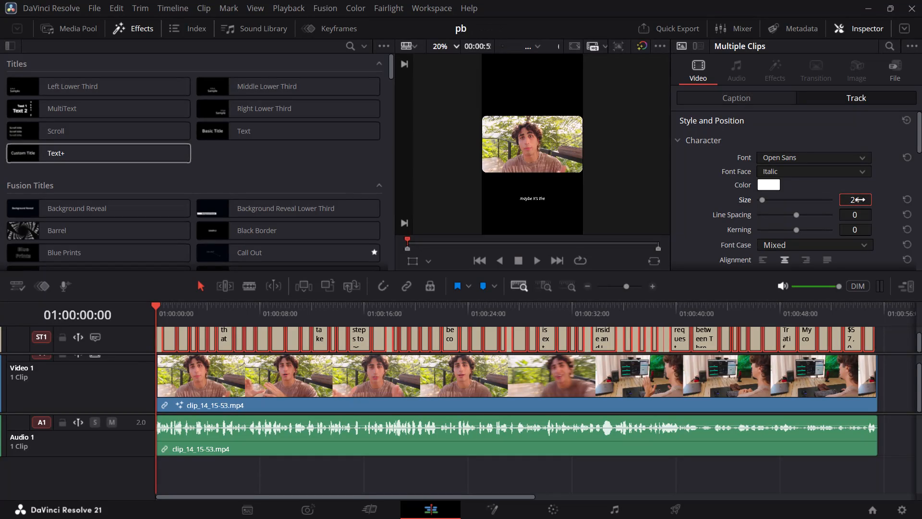
Change the subtitle track's text color to yellow, #ffea06.
scroll(817, 215, down, 1)
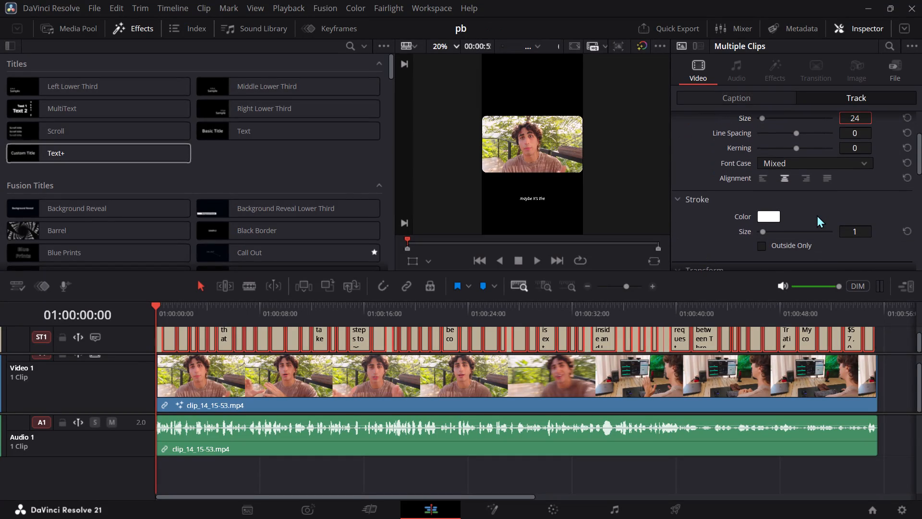
scroll(811, 204, up, 1)
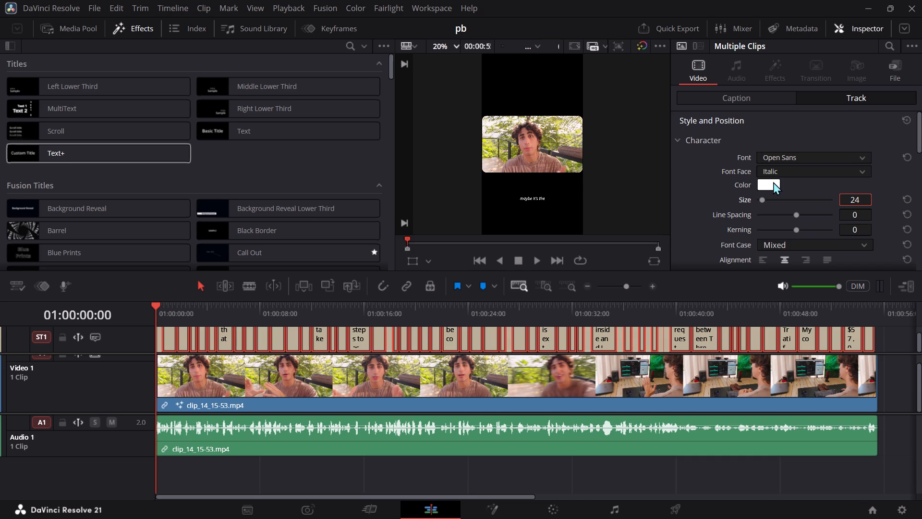
click(764, 186)
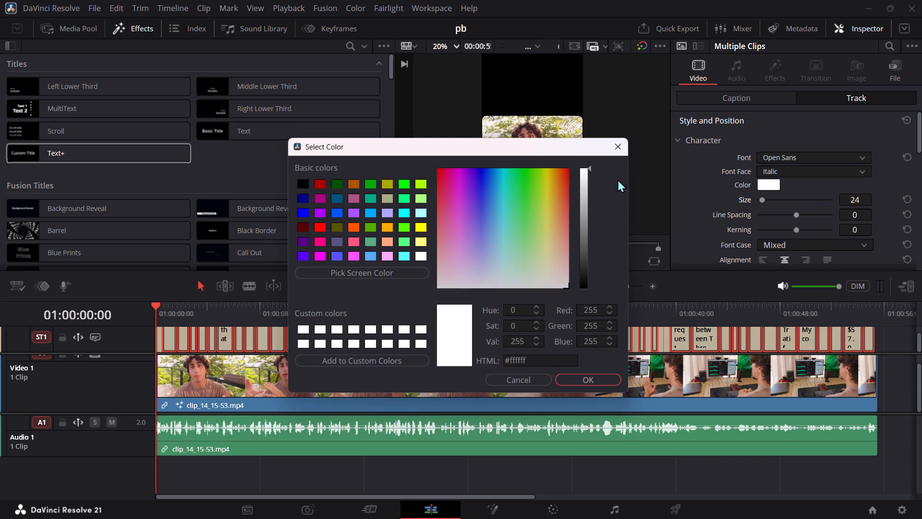
click(549, 174)
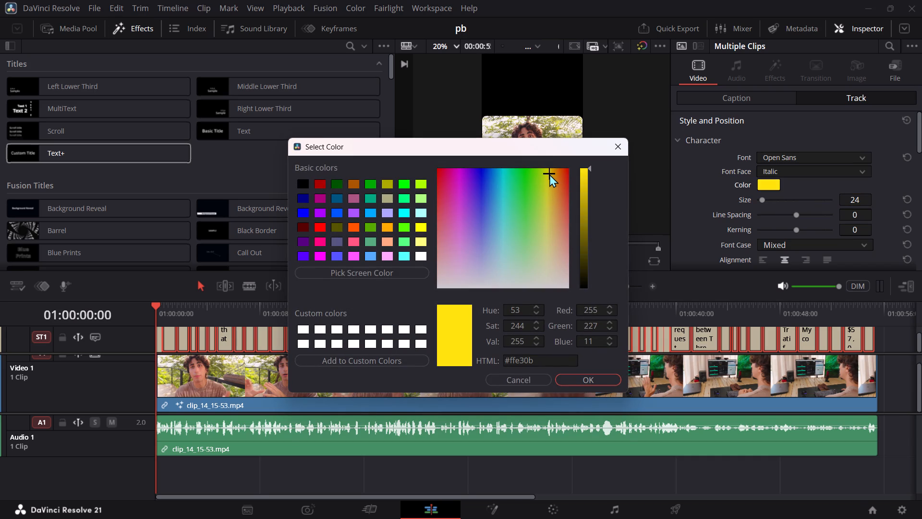
click(549, 174)
click(585, 380)
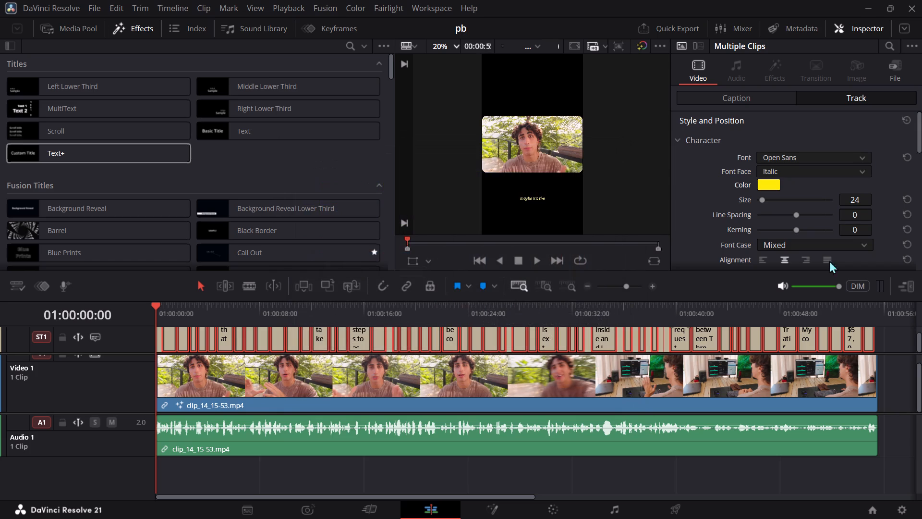
Reduce the subtitle track's stroke size to 0.
scroll(820, 213, down, 1)
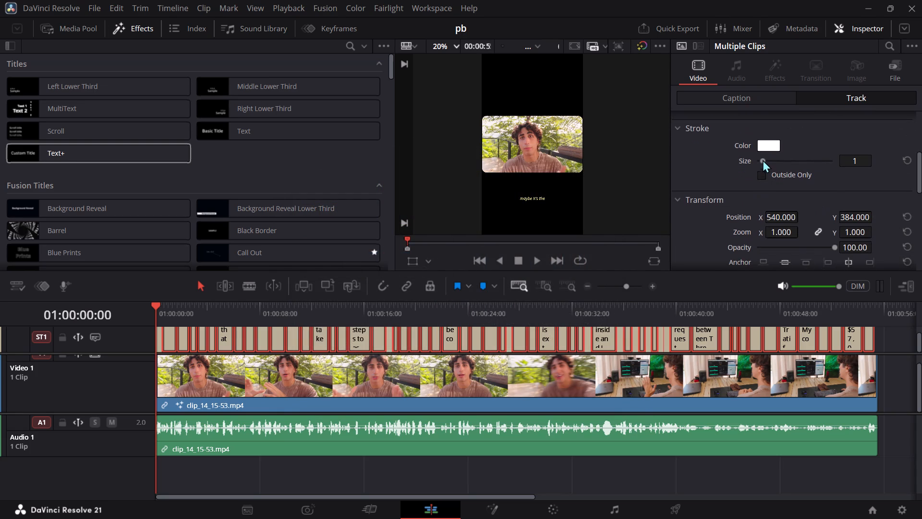
drag(762, 160, 735, 161)
Raise the subtitles to Y position 618, just below the video, and play the opening seconds to check them.
drag(848, 216, 521, 248)
drag(521, 248, 538, 249)
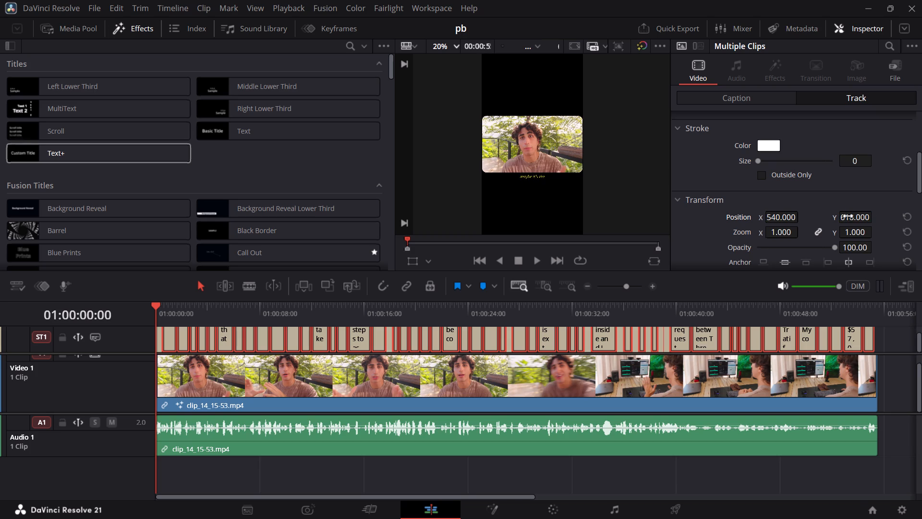
click(524, 474)
key(space)
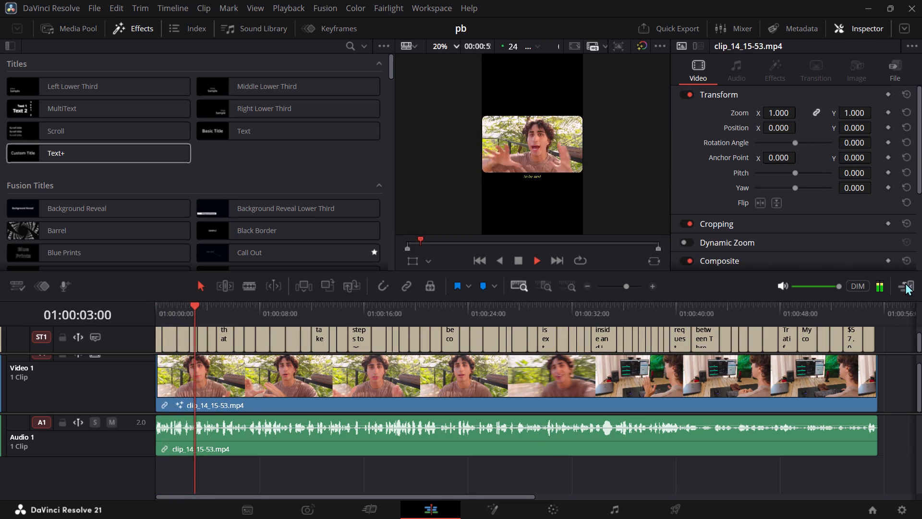
key(space)
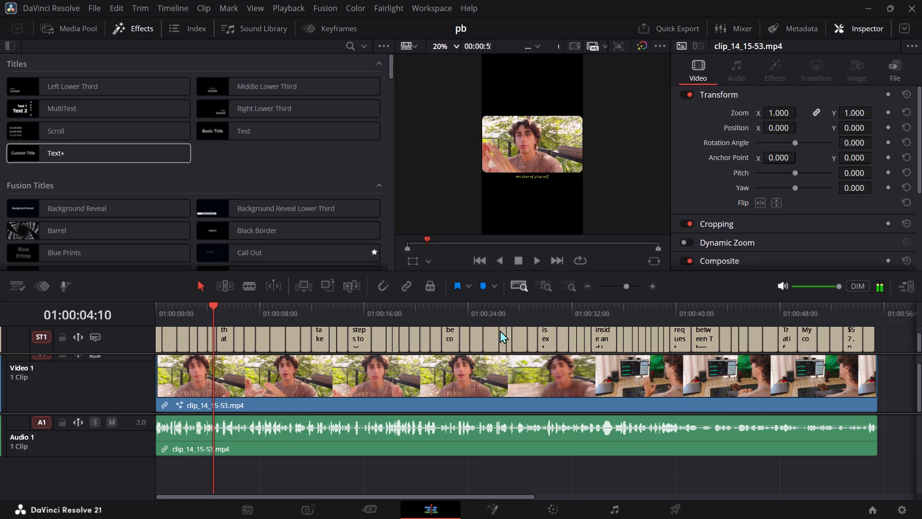
Place a Text+ title on top of the video at the start of the timeline.
drag(214, 304, 94, 320)
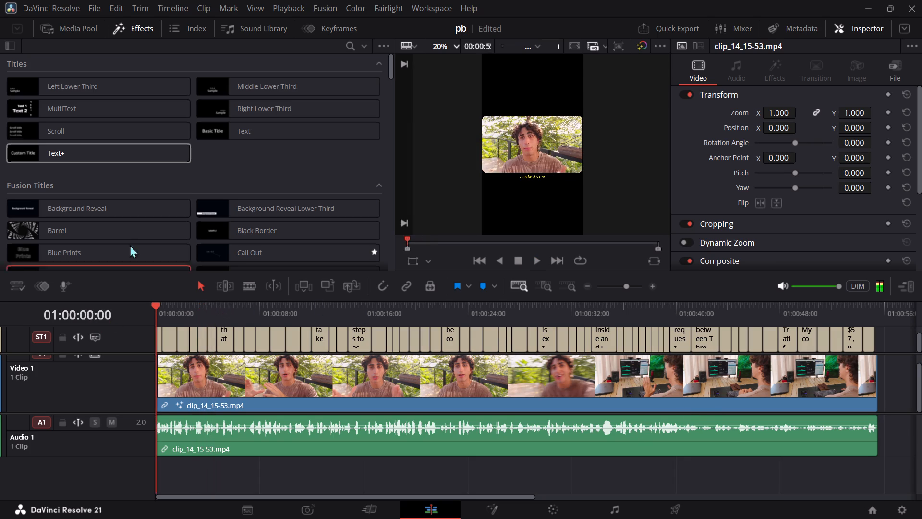
drag(102, 151, 540, 143)
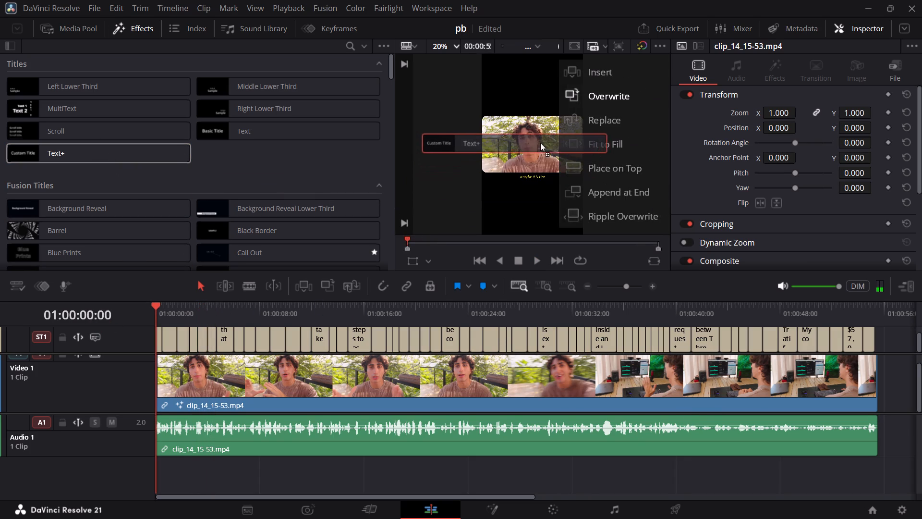
drag(540, 143, 613, 171)
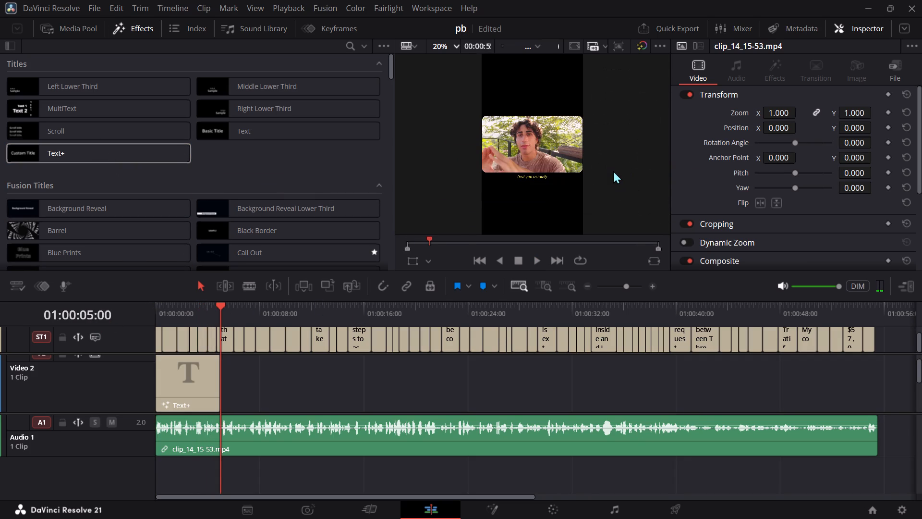
Extend the Text+ title on Video 2 so it runs to the end of the subtitles.
click(184, 388)
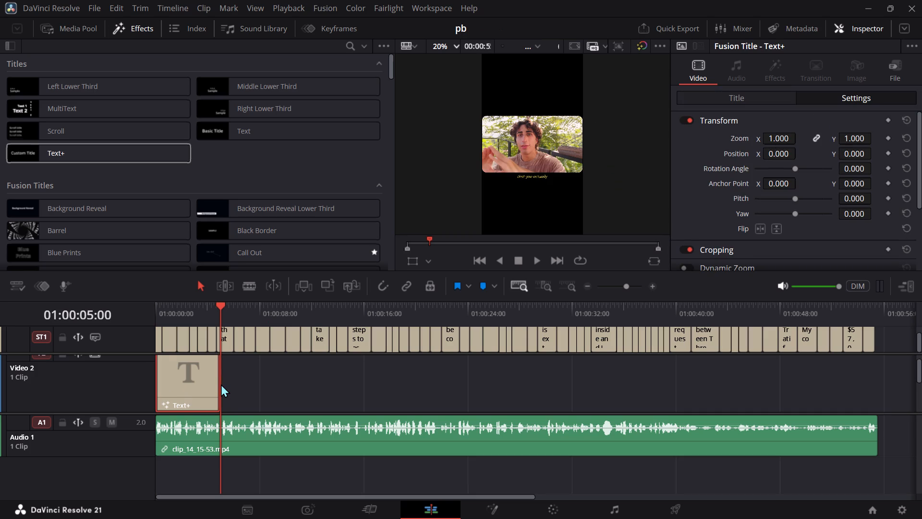
click(219, 382)
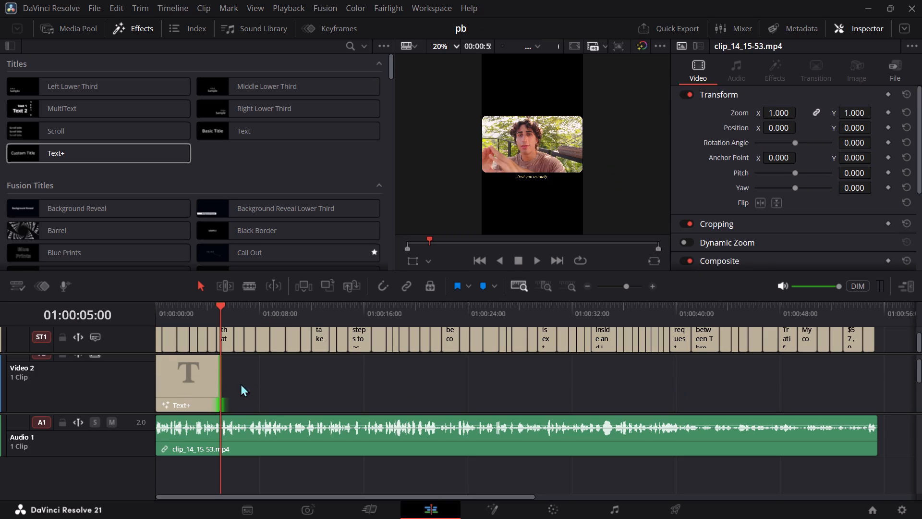
drag(219, 380, 264, 379)
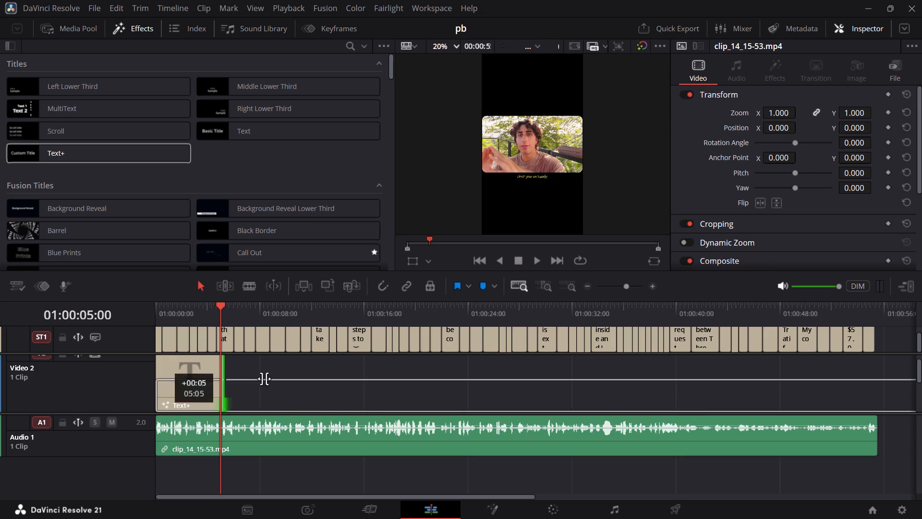
drag(264, 379, 869, 376)
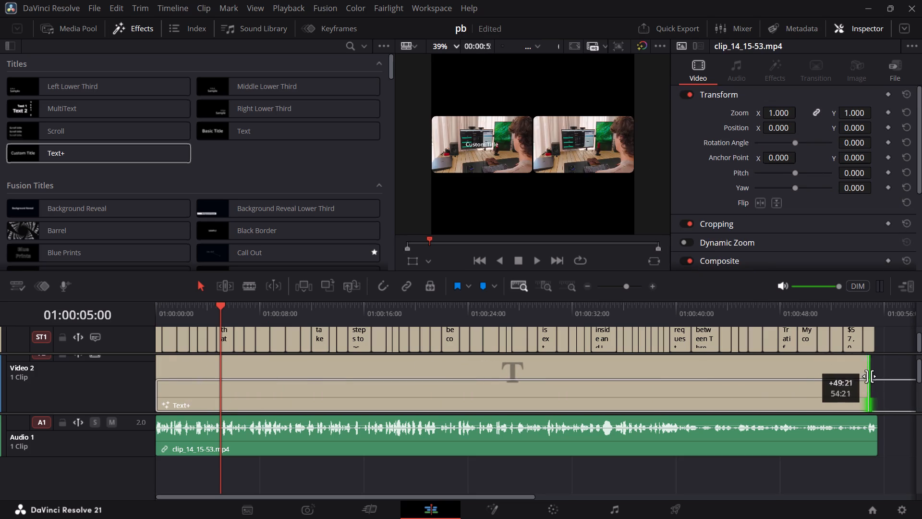
drag(869, 376, 876, 381)
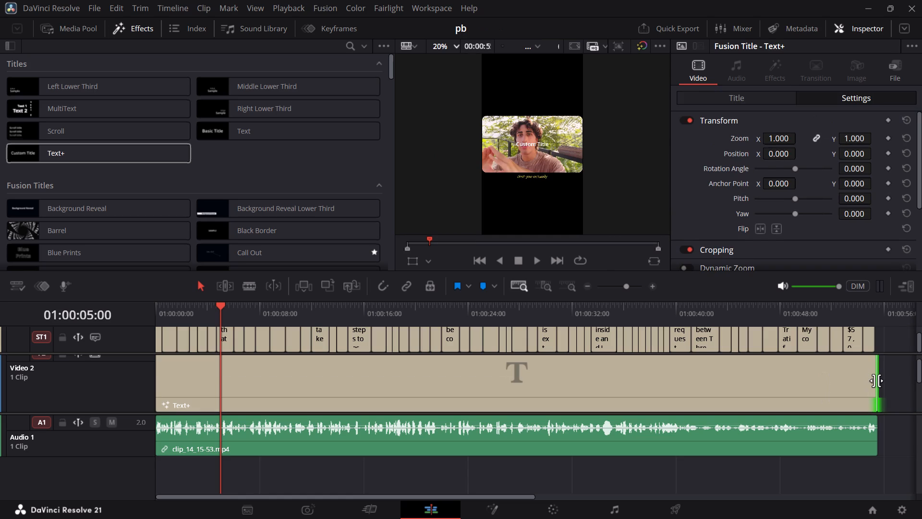
click(876, 381)
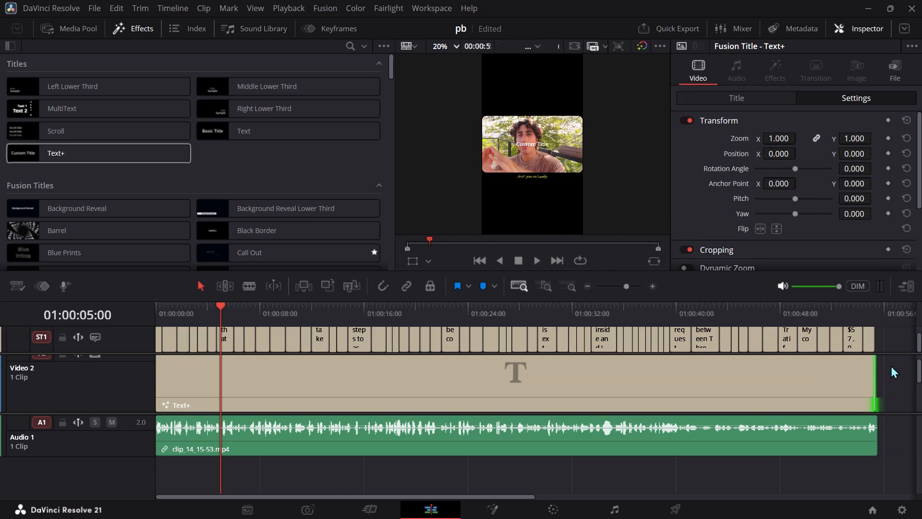
click(891, 365)
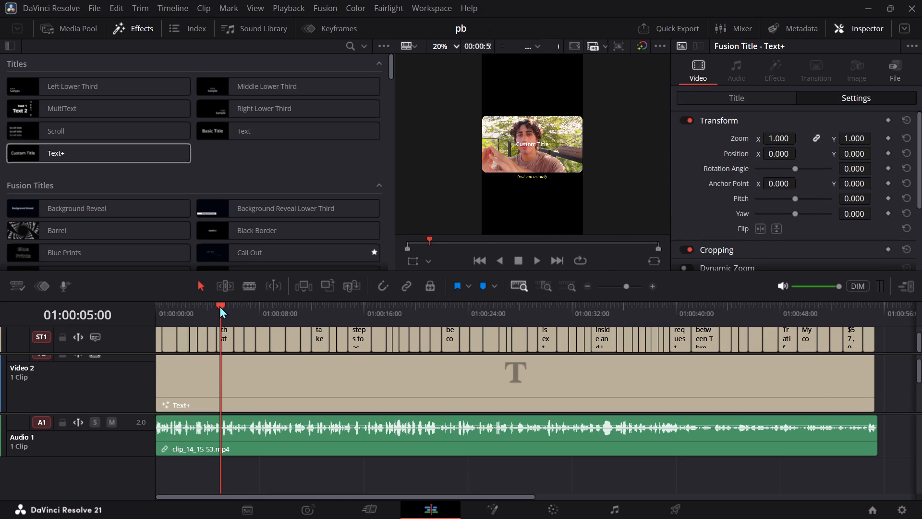
Replace the Text+ title's placeholder text with Becoming Your True Self, copied from the rank 14 row of the clips spreadsheet in Excel.
drag(219, 306, 111, 327)
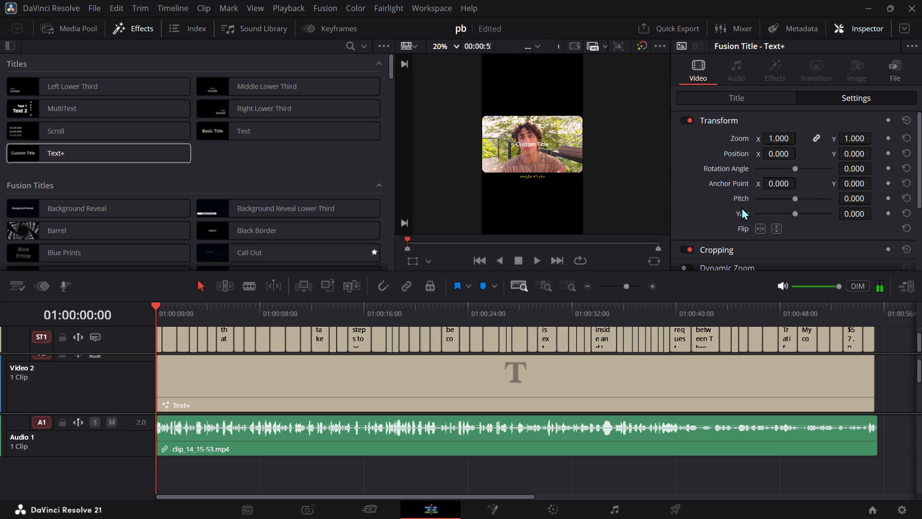
click(752, 99)
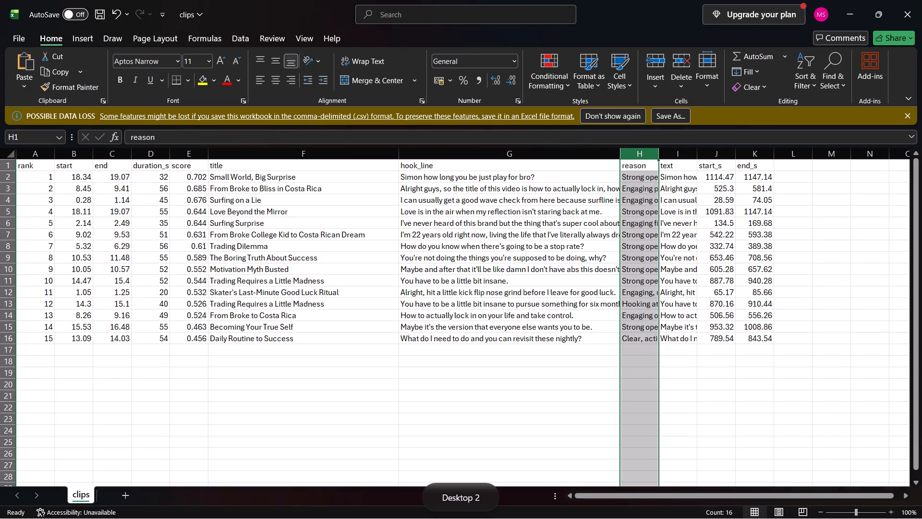
triple_click(282, 328)
click(282, 328)
triple_click(282, 328)
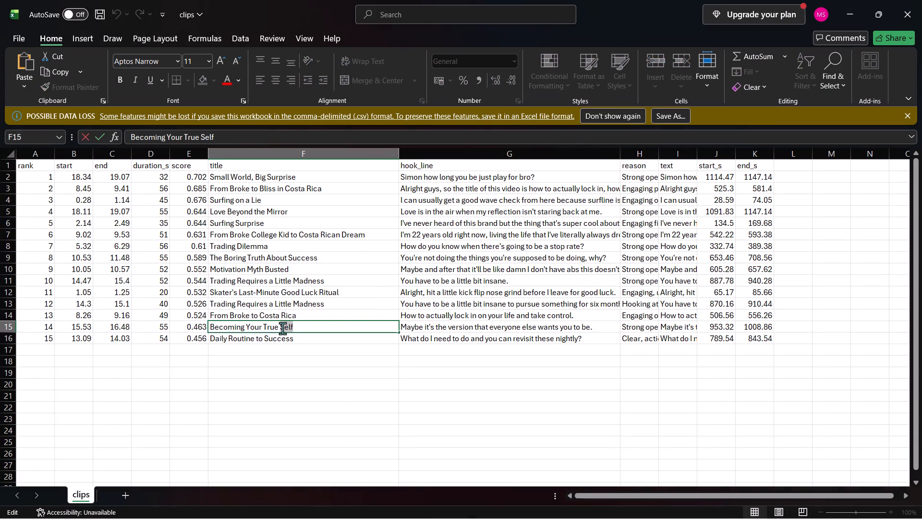
click(282, 328)
double_click(282, 328)
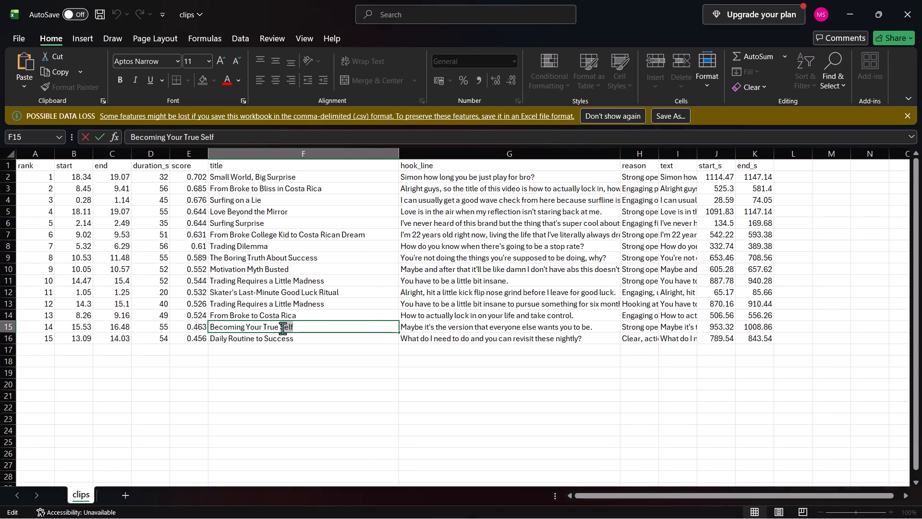
double_click(282, 328)
double_click(282, 328)
triple_click(282, 328)
key(ctrl+c)
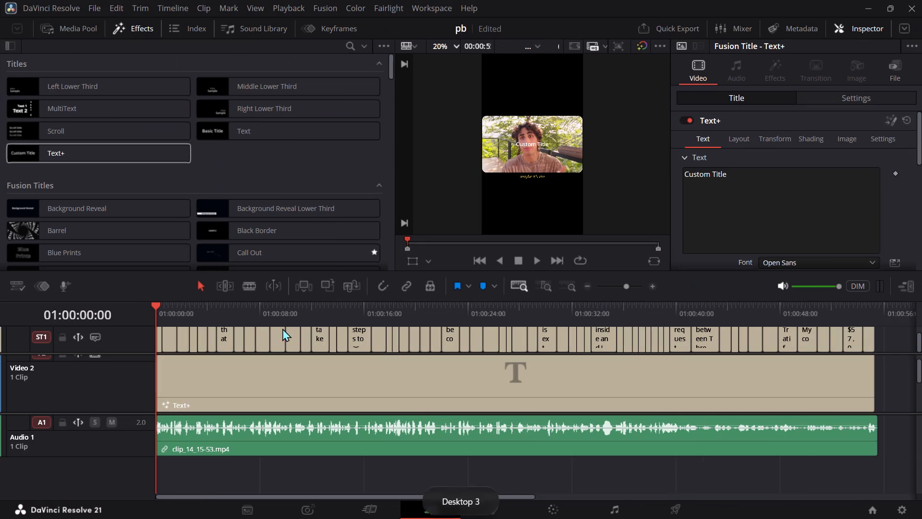
triple_click(696, 180)
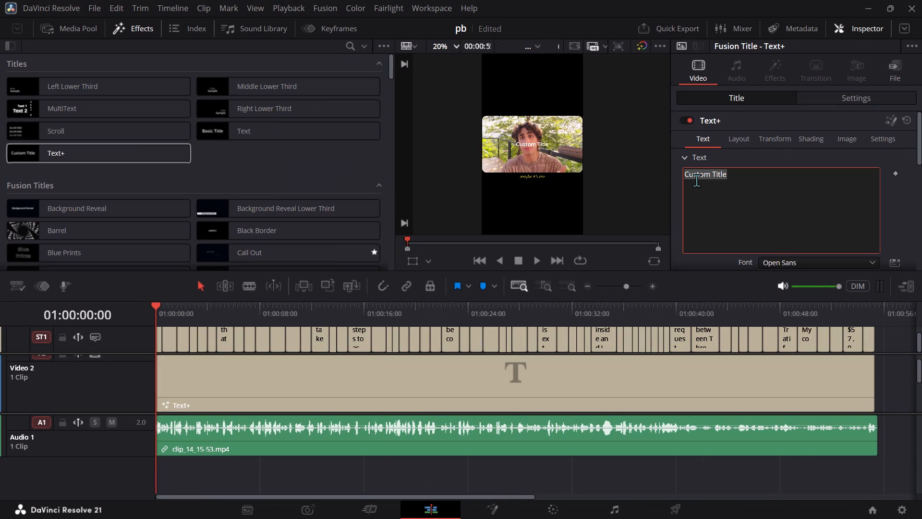
key(ctrl+v)
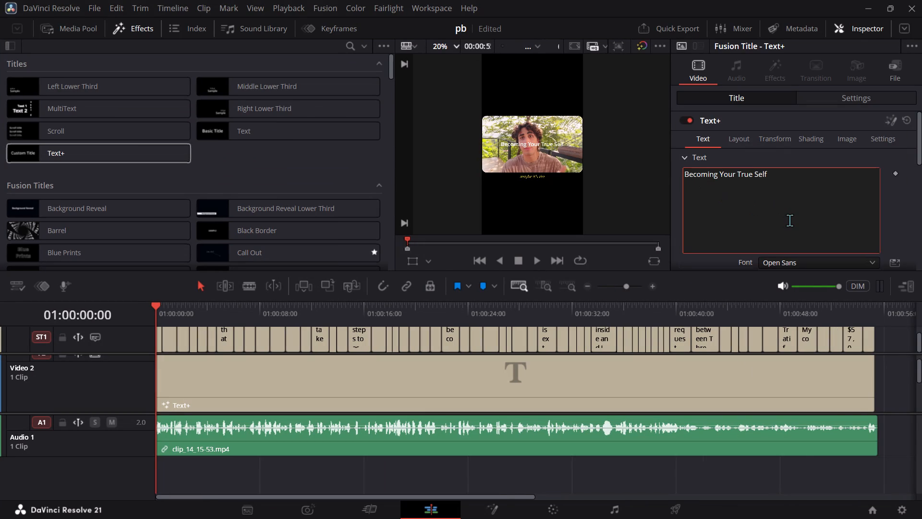
Set the title's Open Sans font style to Bold.
click(742, 143)
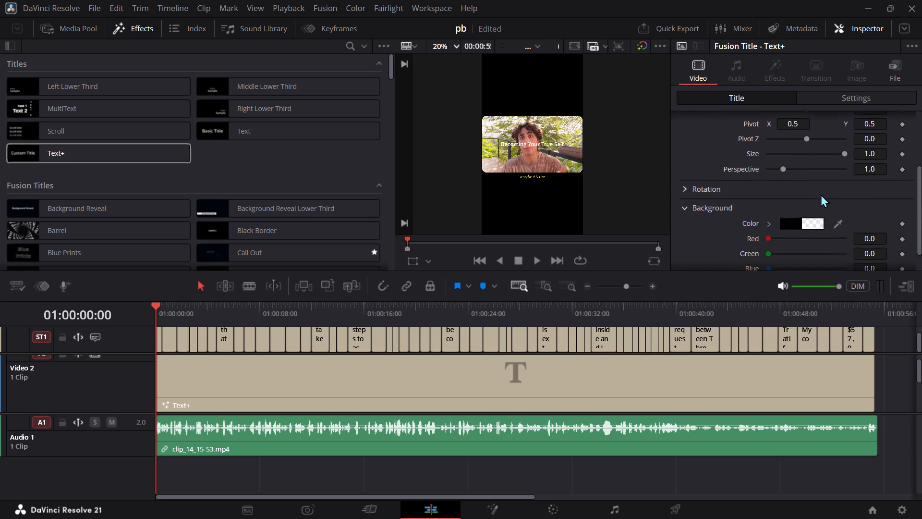
click(704, 134)
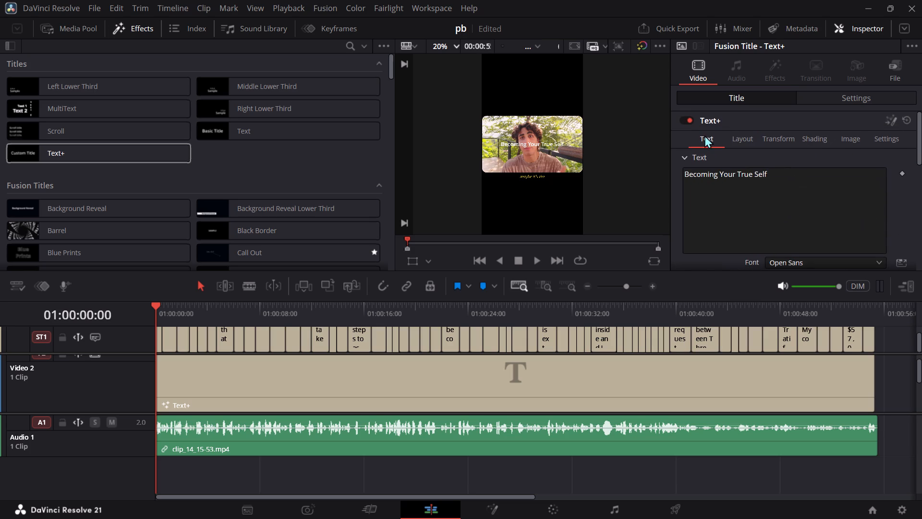
scroll(753, 181, down, 1)
click(817, 172)
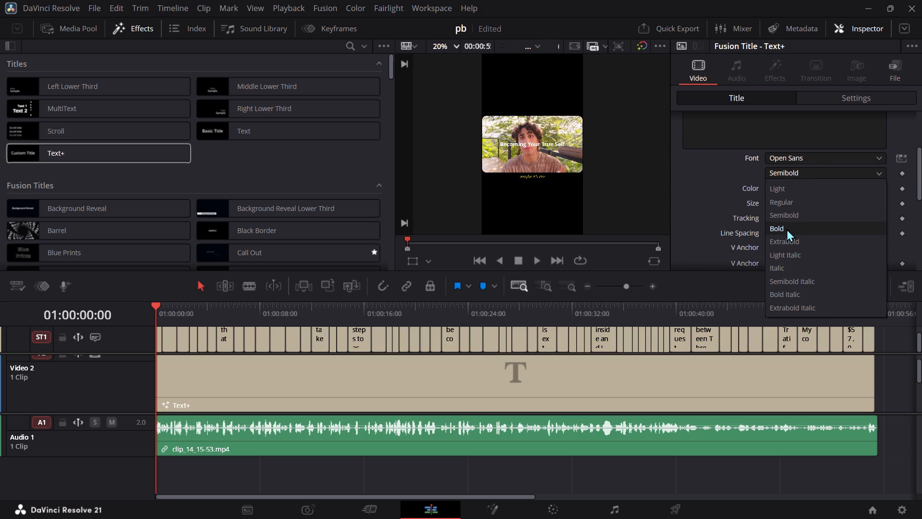
click(787, 229)
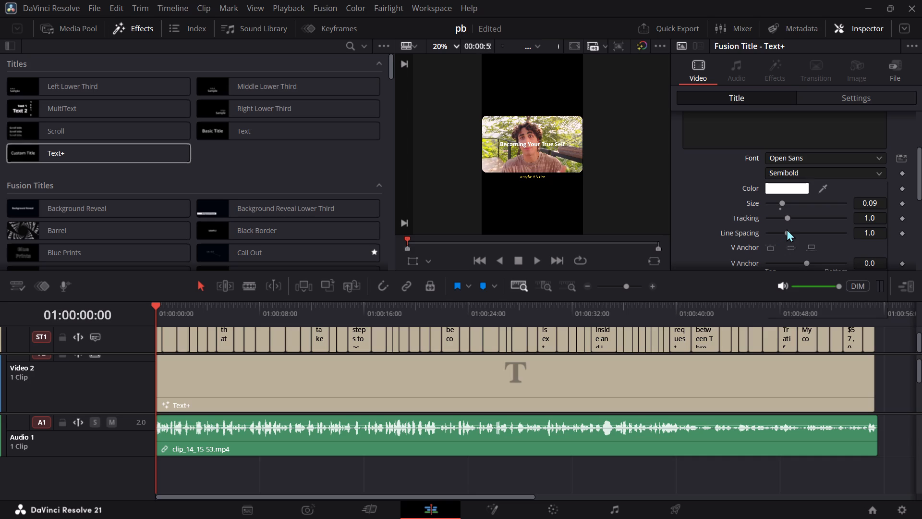
scroll(787, 229, up, 1)
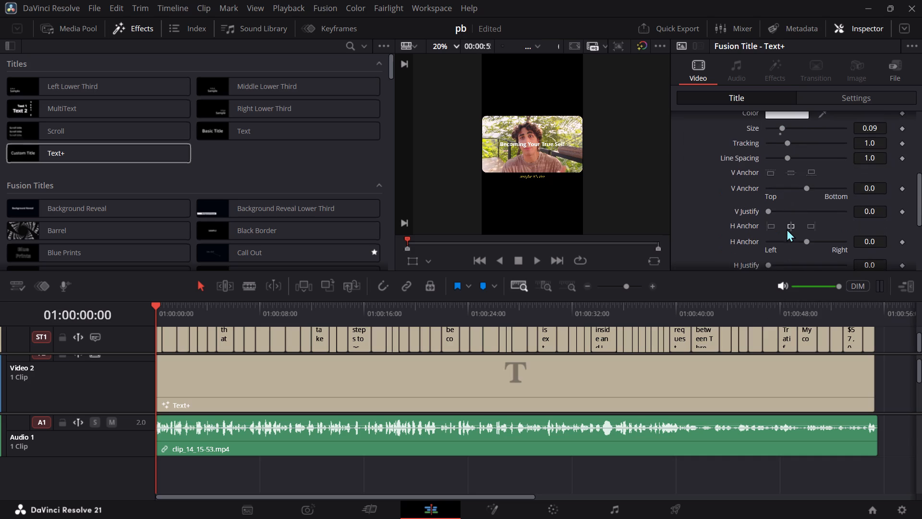
scroll(787, 229, up, 2)
Raise the title to just above the video by setting its layout Center Y to 0.695.
click(740, 137)
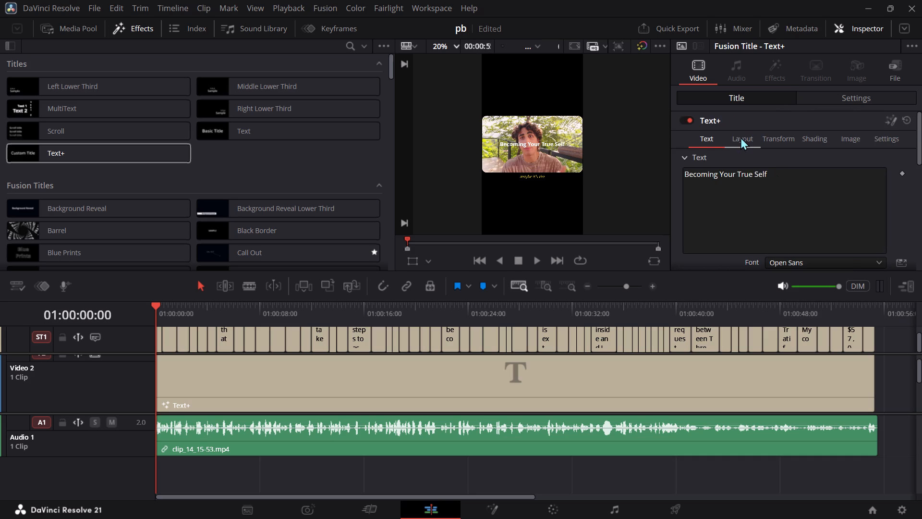
scroll(781, 228, down, 1)
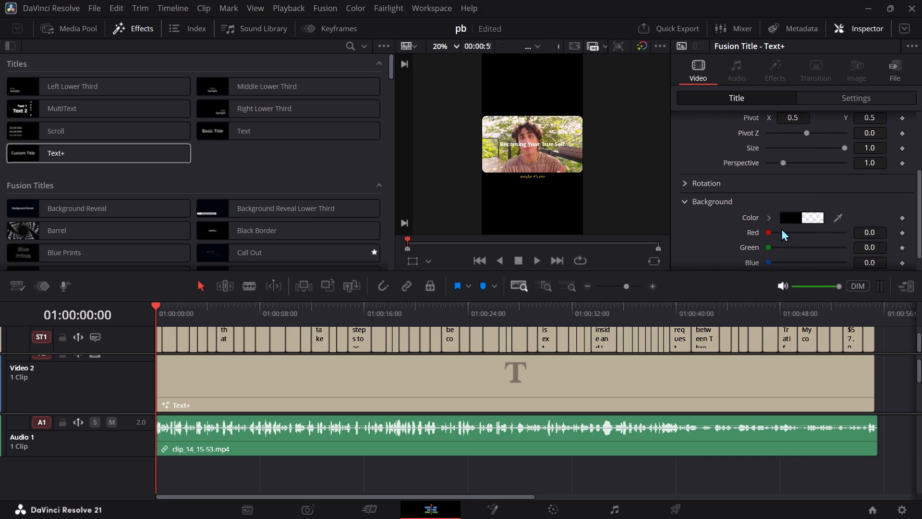
scroll(781, 228, down, 5)
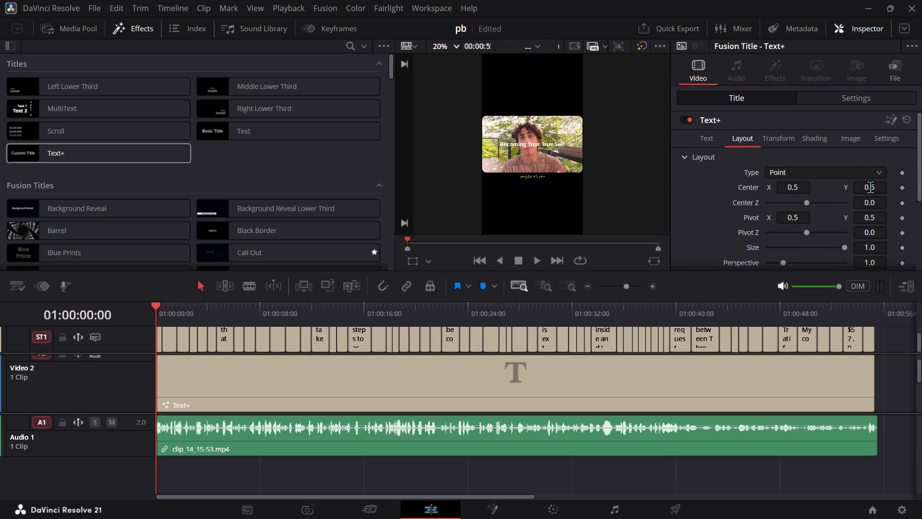
drag(870, 186, 537, 167)
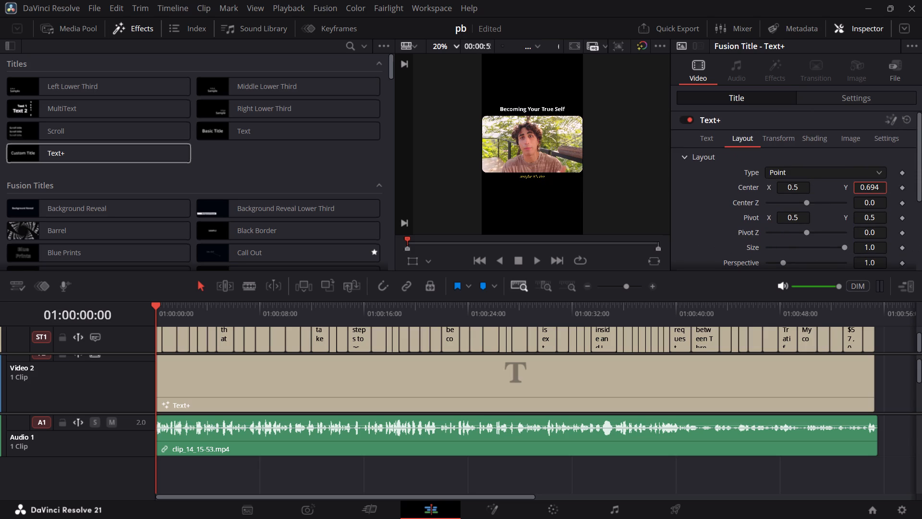
drag(537, 167, 539, 168)
drag(539, 168, 538, 168)
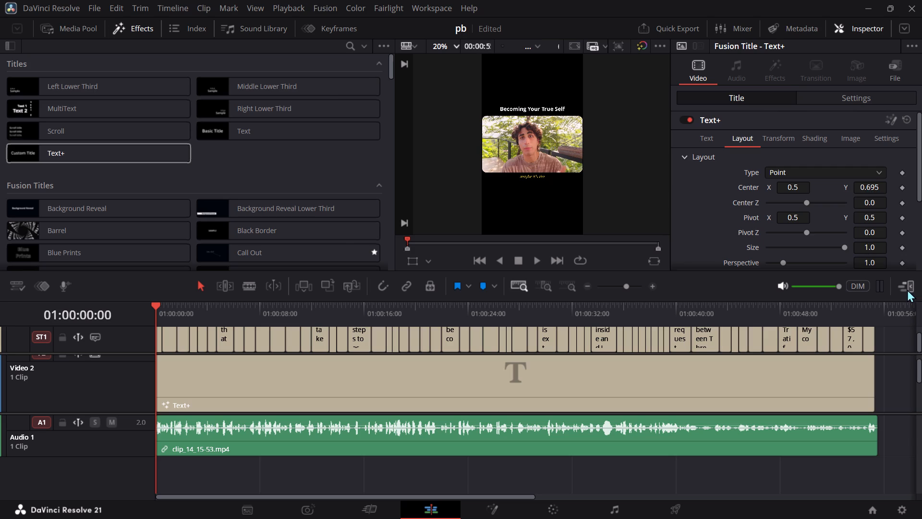
Enlarge the viewer and play the timeline from the start to check the title and subtitles around the video.
click(907, 289)
key(space)
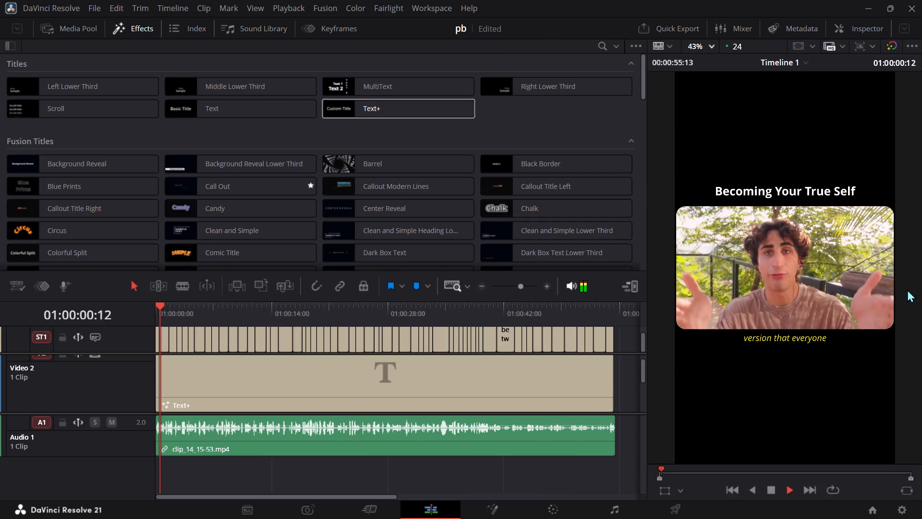
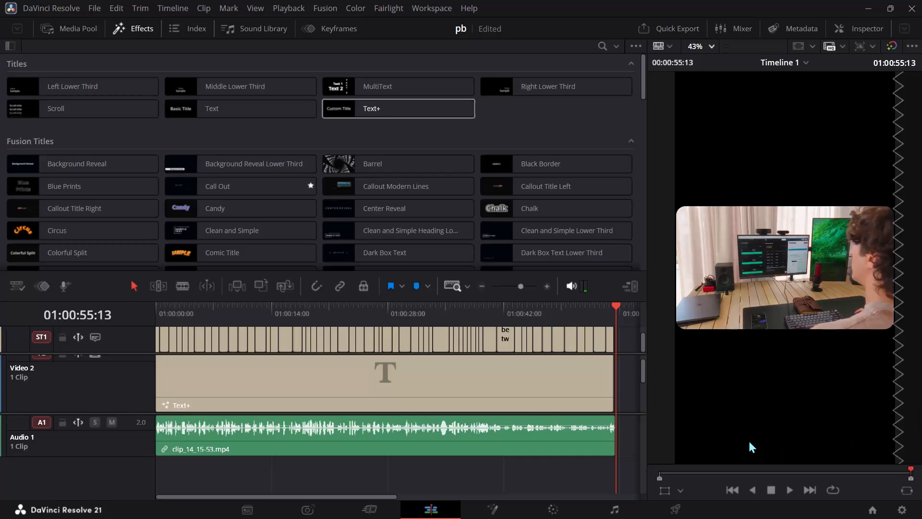
Set the render file name for Timeline 1 to pb 4, keeping the existing export location.
click(673, 509)
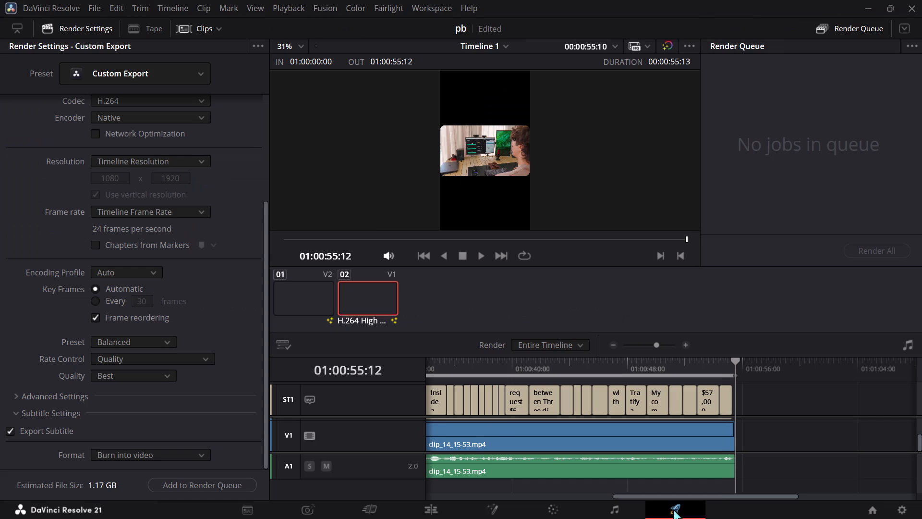
scroll(202, 431, down, 2)
scroll(202, 431, up, 8)
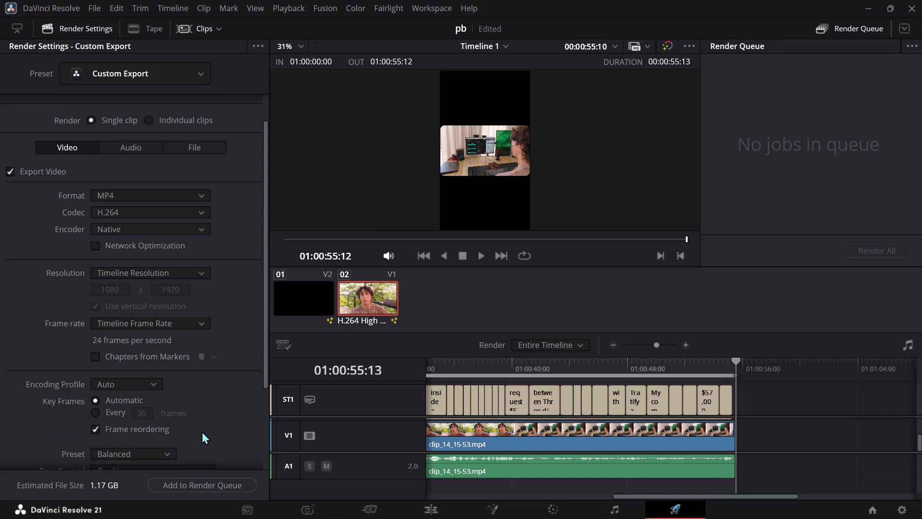
triple_click(154, 101)
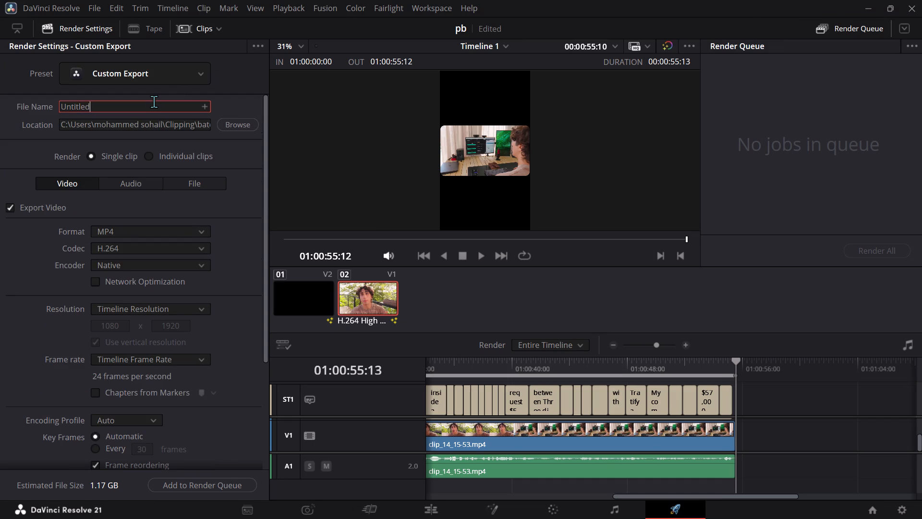
key(BackSpace)
text(pb 4)
click(191, 126)
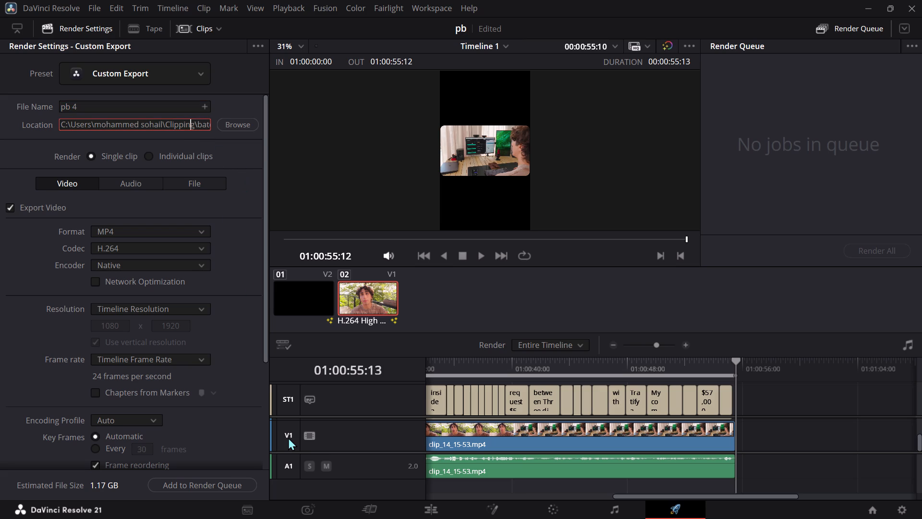
Add the pb 4 export to the render queue and render it.
click(220, 483)
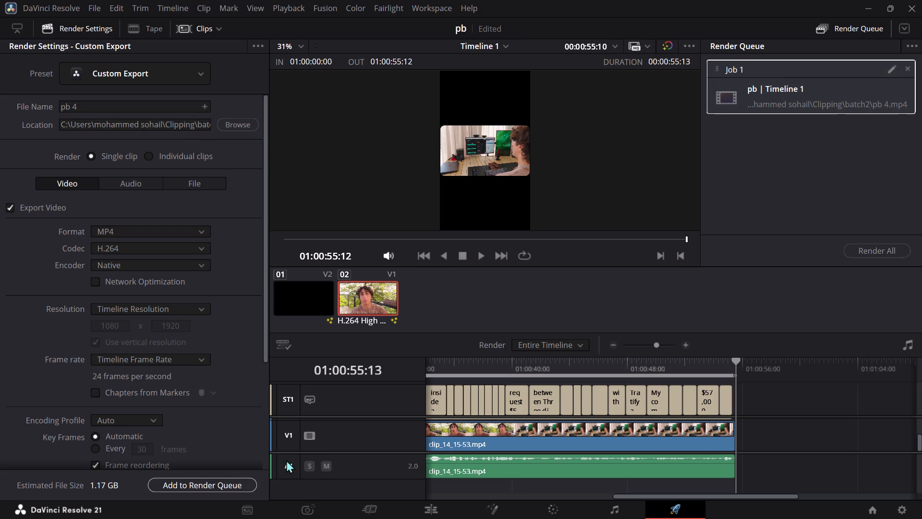
click(881, 248)
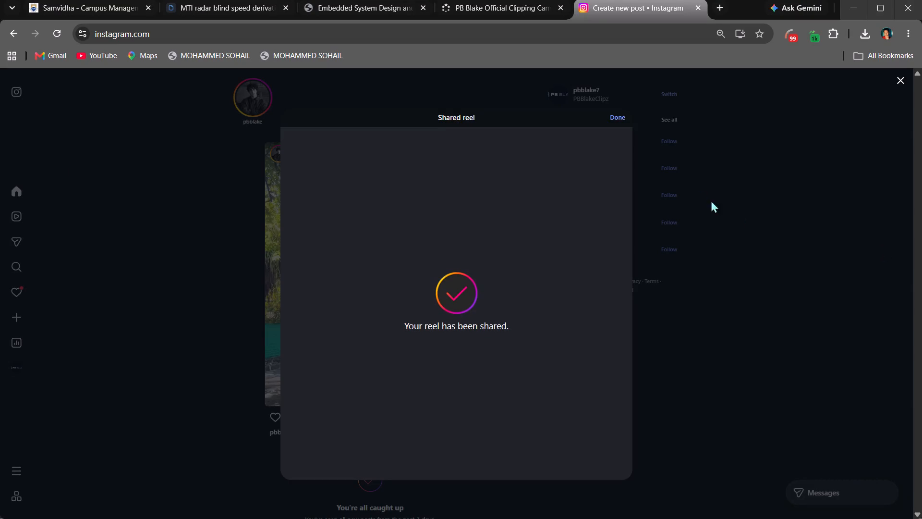
click(621, 117)
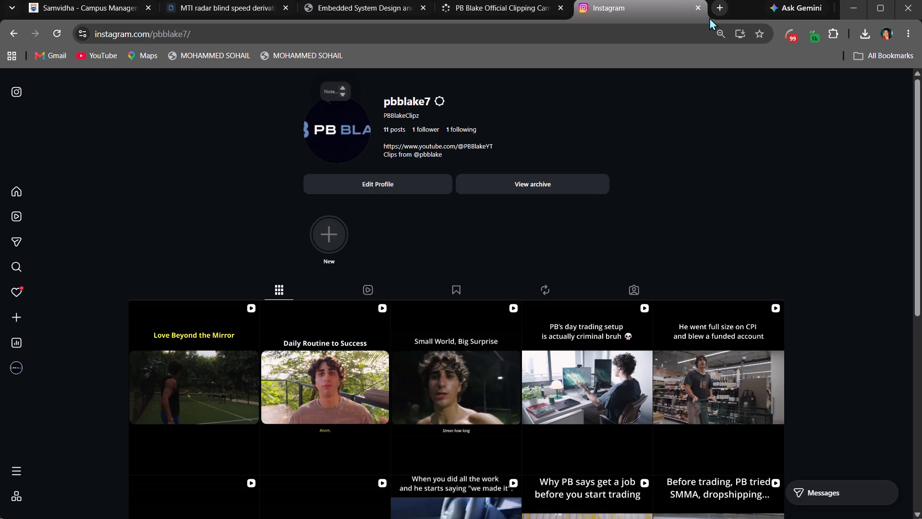
click(206, 381)
click(485, 447)
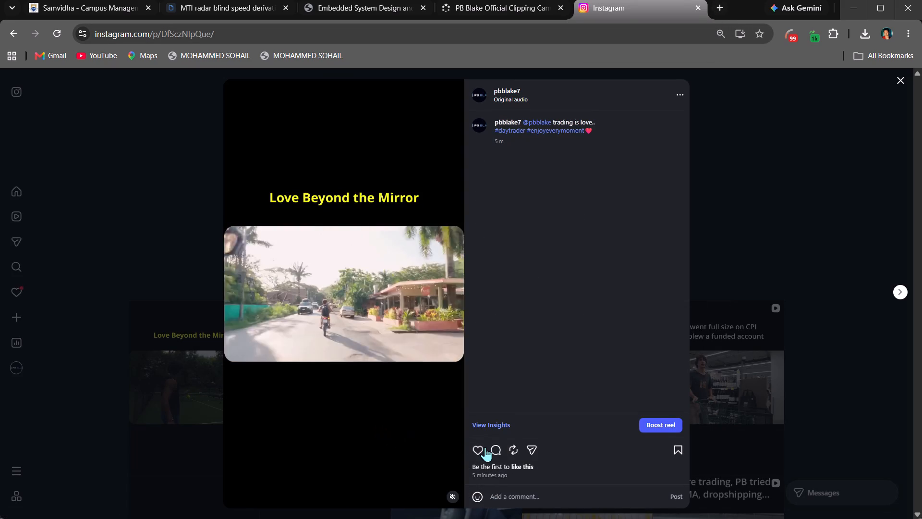
Copy the link of the "Love Beyond the Mirror" reel.
click(685, 97)
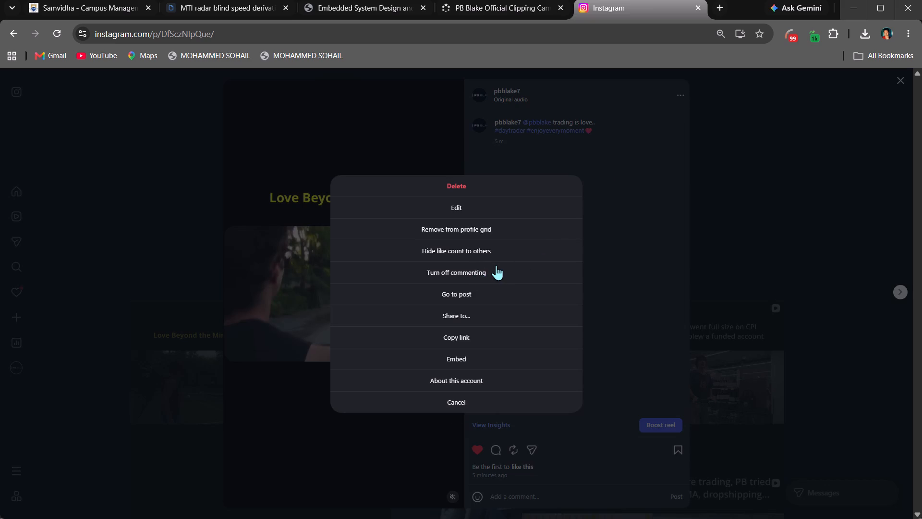
click(465, 332)
click(751, 131)
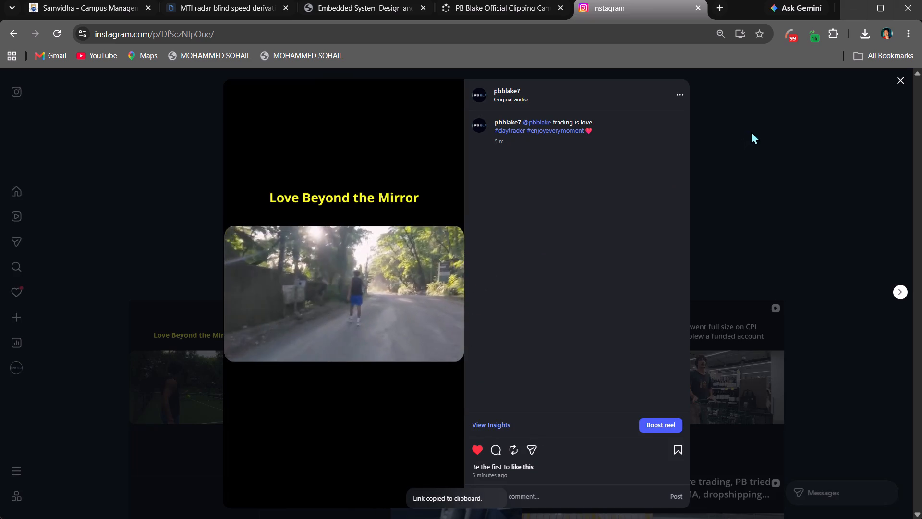
Open contentrewards.com in a new tab, enter the creator area through the account's profile and decline connecting Discord for now.
click(722, 6)
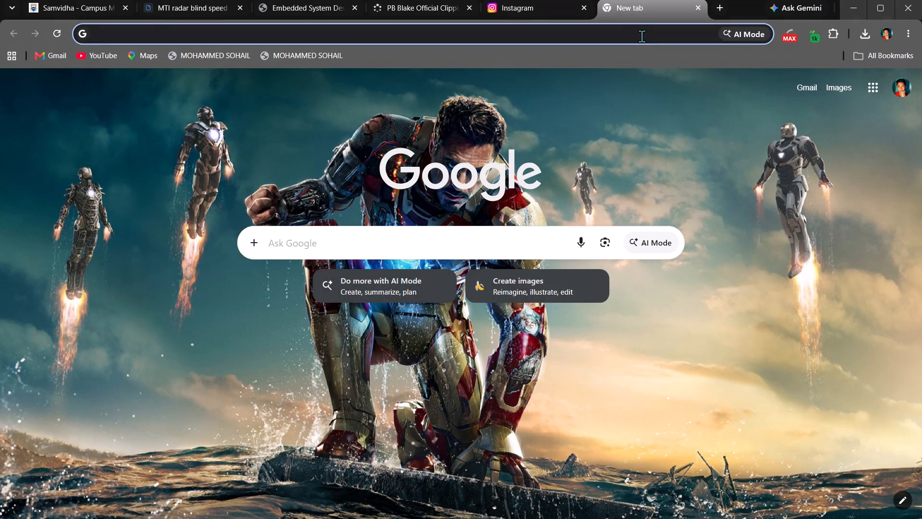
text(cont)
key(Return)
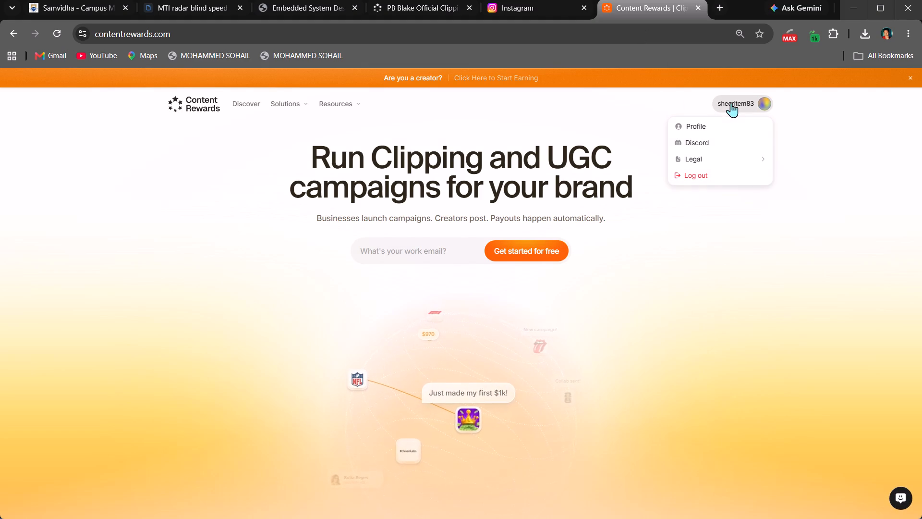
click(714, 127)
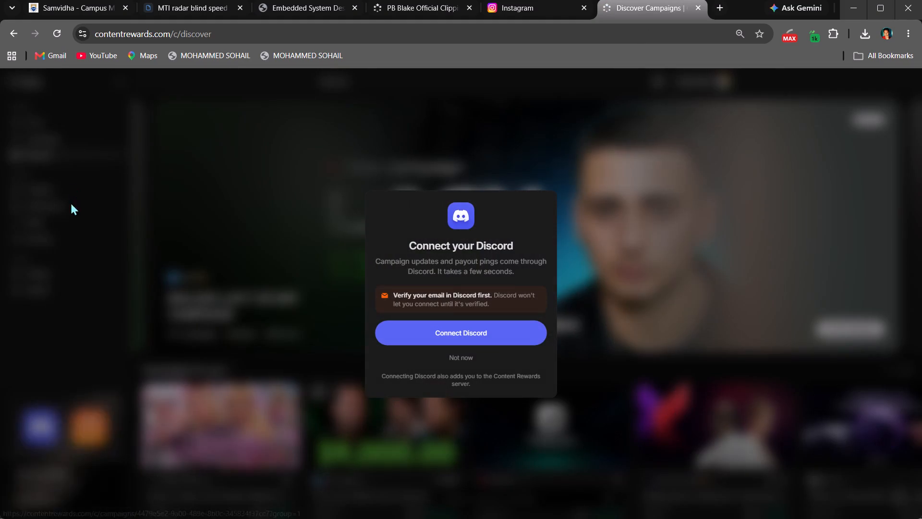
click(466, 362)
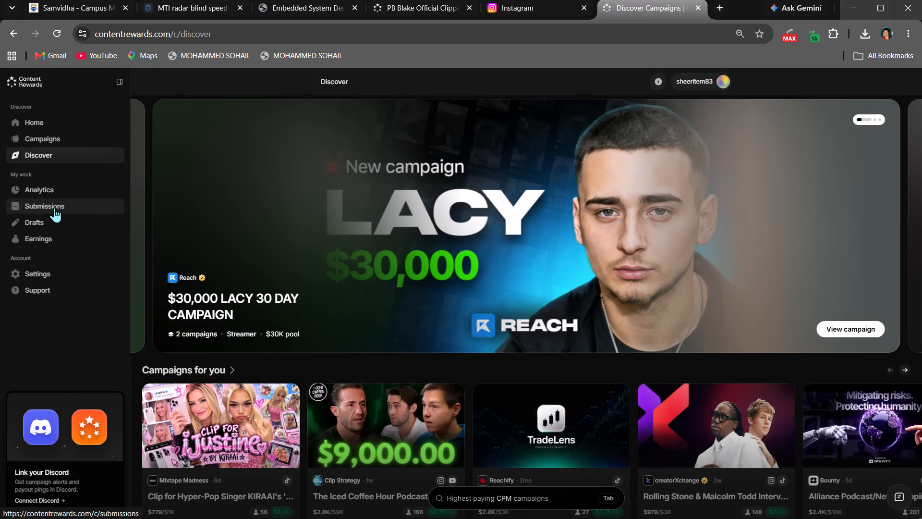
In Chrome, submit the Love Beyond the Mirror clip to the PB Blake Official Clipping Campaign on Content Rewards, accepting the requirements.
click(63, 139)
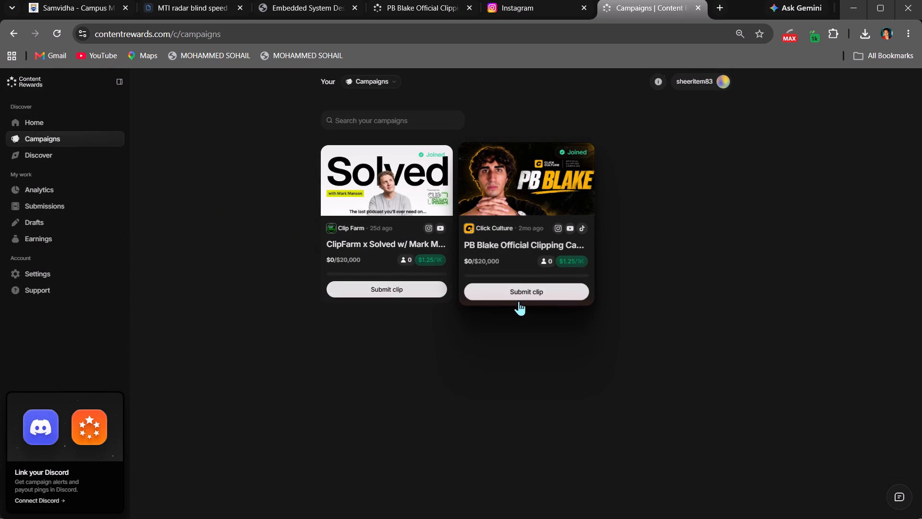
click(528, 295)
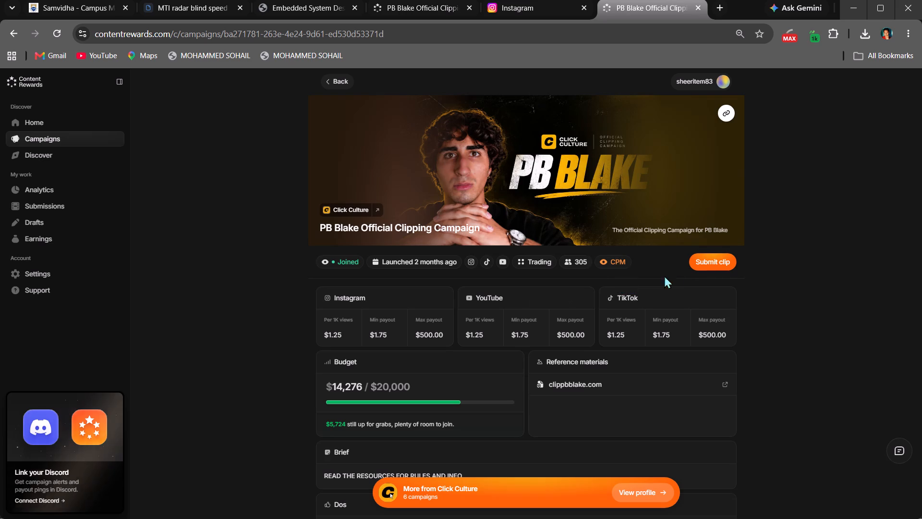
click(710, 263)
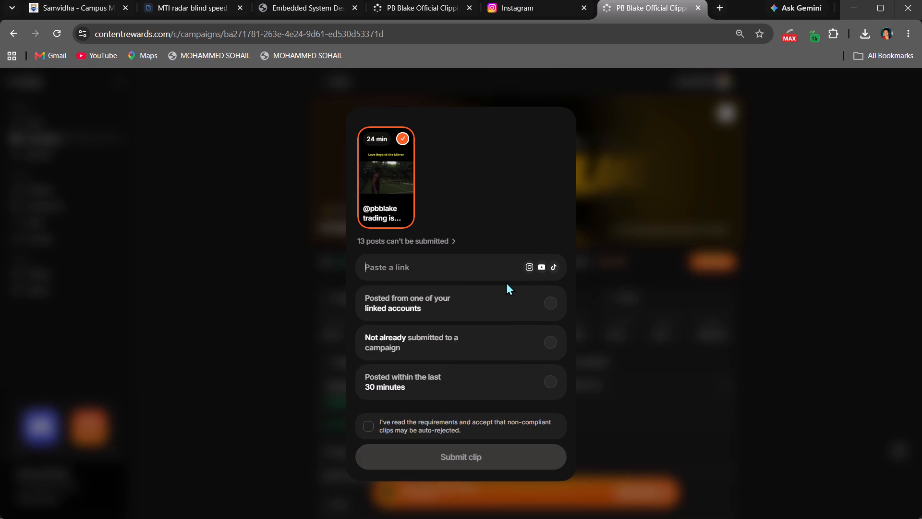
key(ctrl+v)
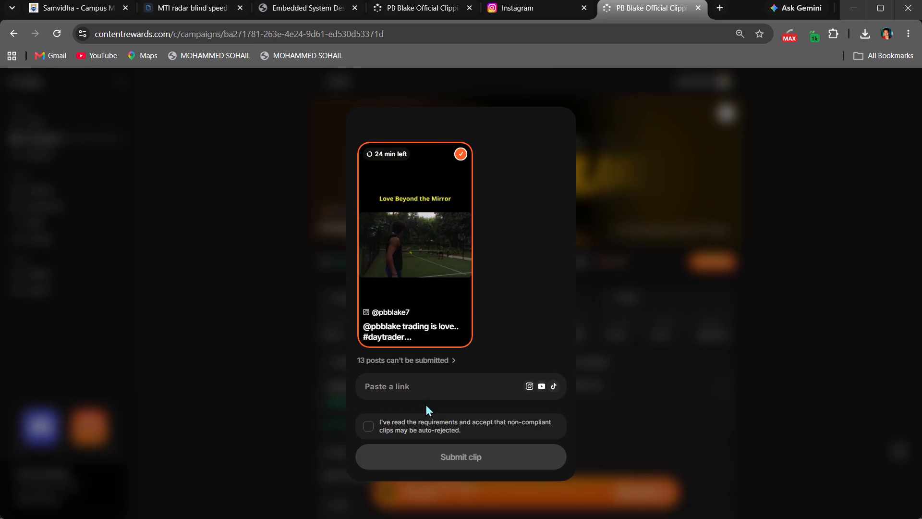
scroll(447, 399, down, 1)
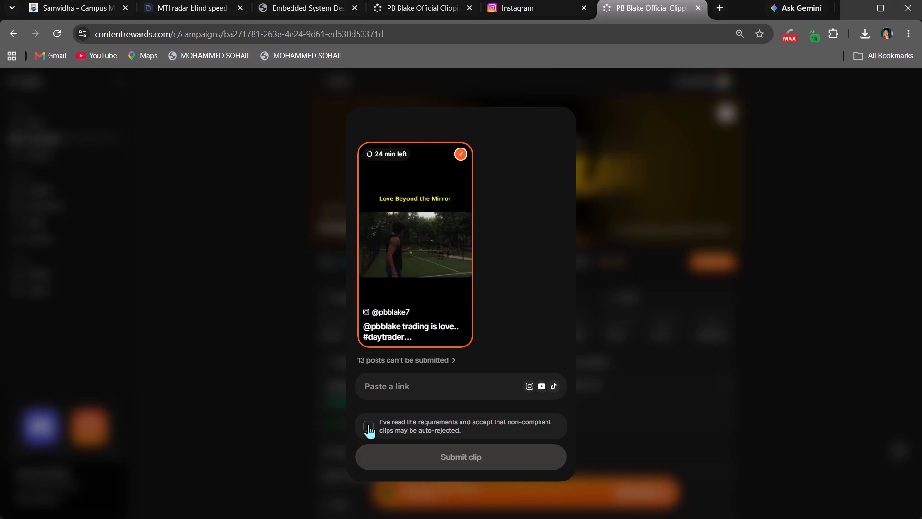
click(368, 424)
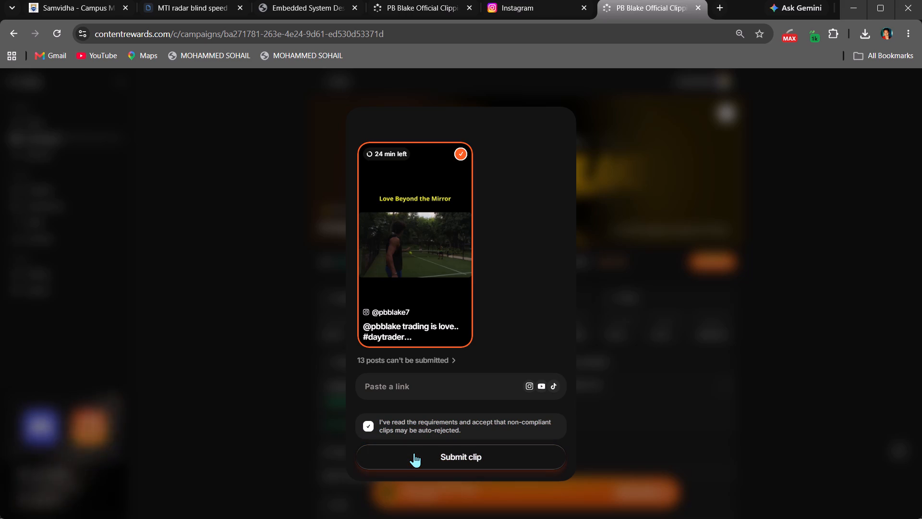
click(414, 453)
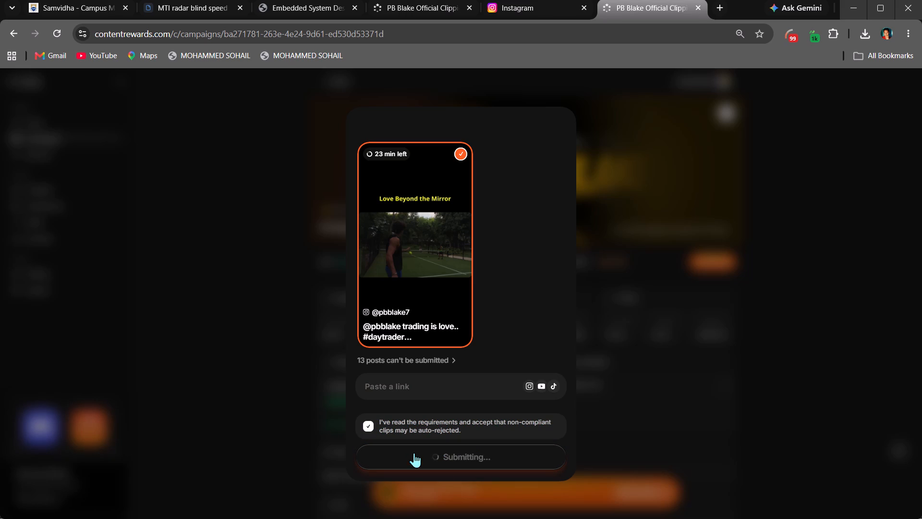
click(438, 458)
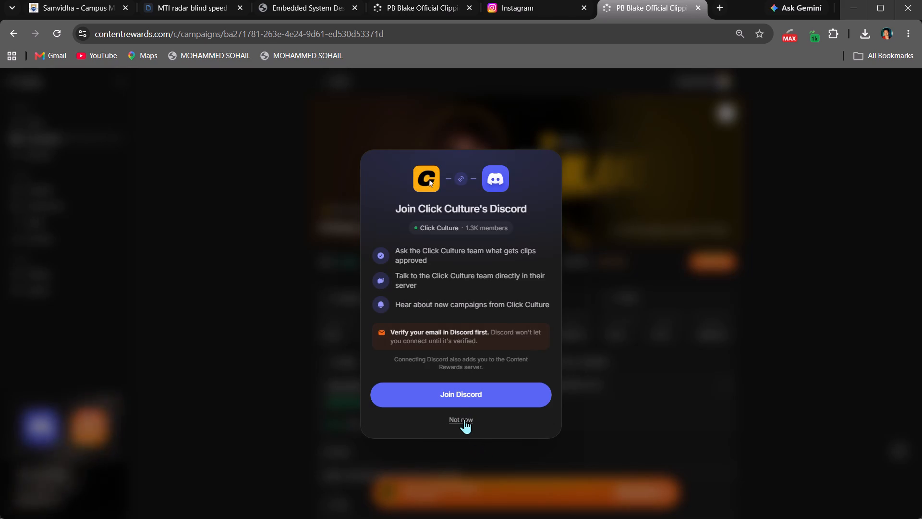
Decline joining Click Culture's Discord and skip it for now.
click(464, 421)
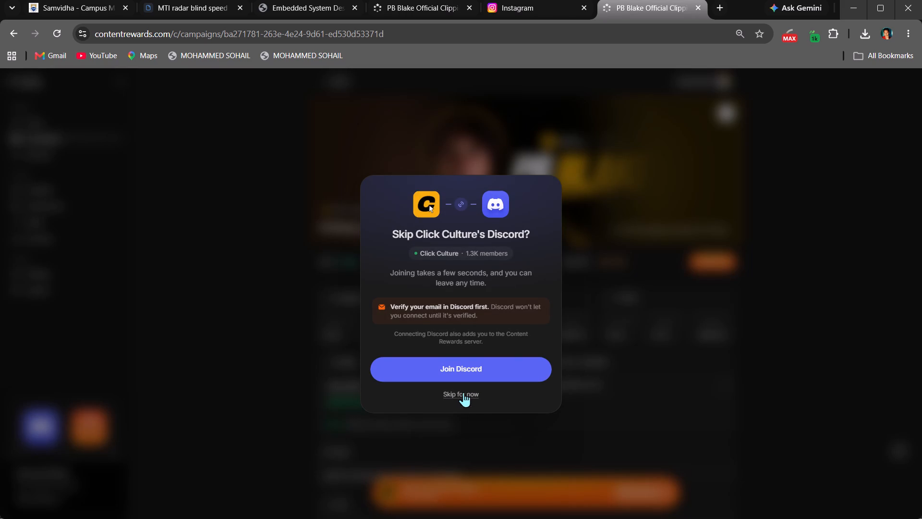
click(463, 392)
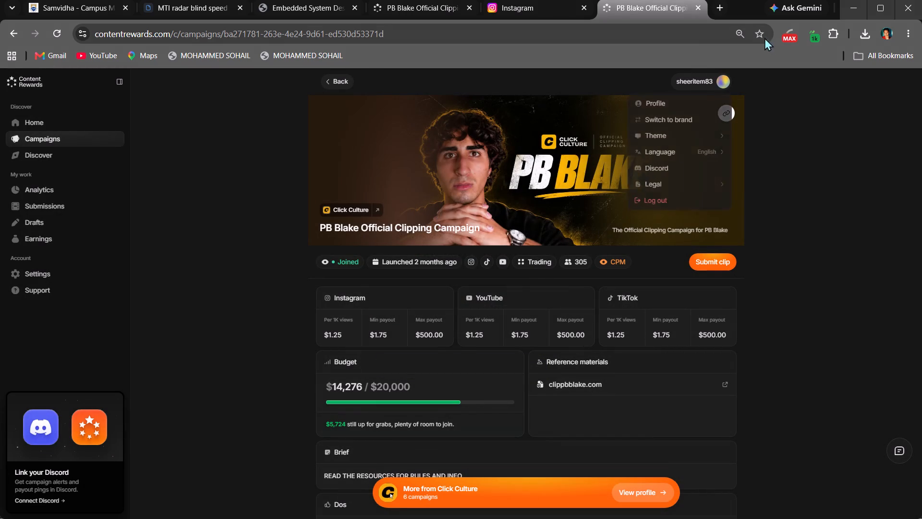
Open metafollows.com in a new browser tab.
click(720, 10)
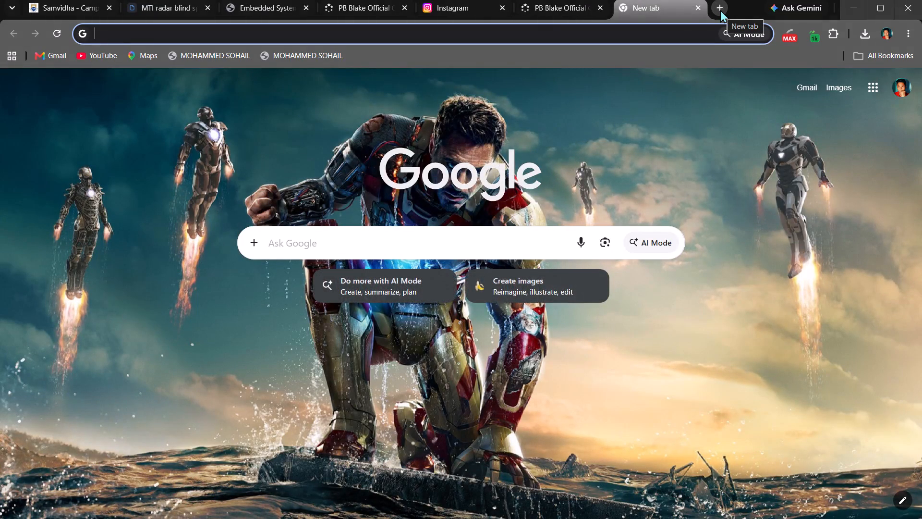
text(met)
key(Return)
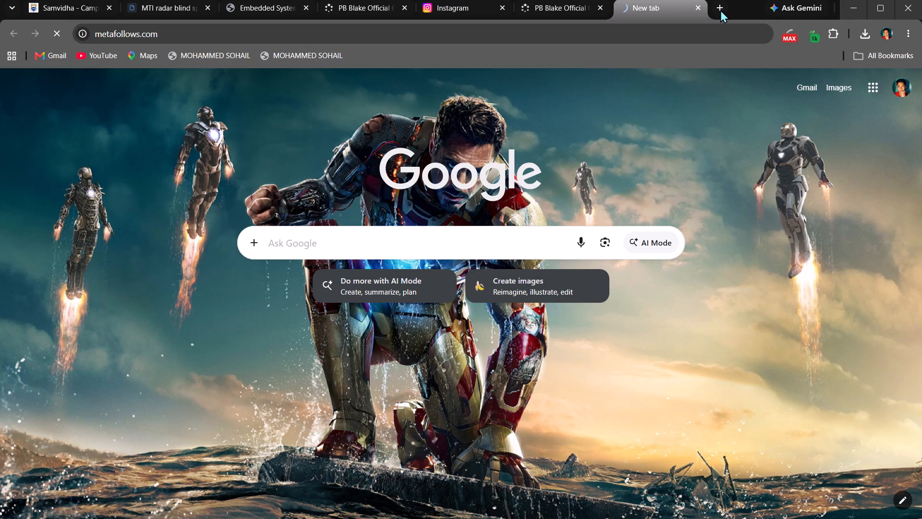